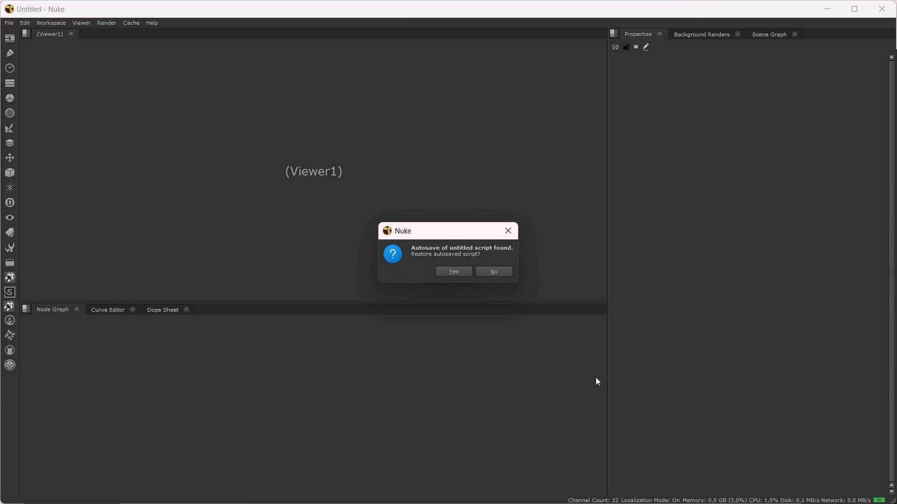
Decline restoring the autosaved untitled script.
{"action": "left_click", "coordinate": [507, 274]}
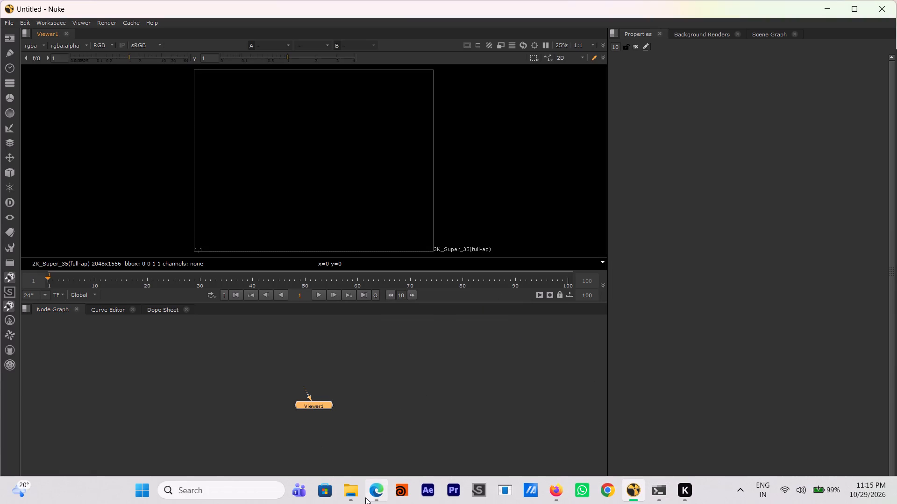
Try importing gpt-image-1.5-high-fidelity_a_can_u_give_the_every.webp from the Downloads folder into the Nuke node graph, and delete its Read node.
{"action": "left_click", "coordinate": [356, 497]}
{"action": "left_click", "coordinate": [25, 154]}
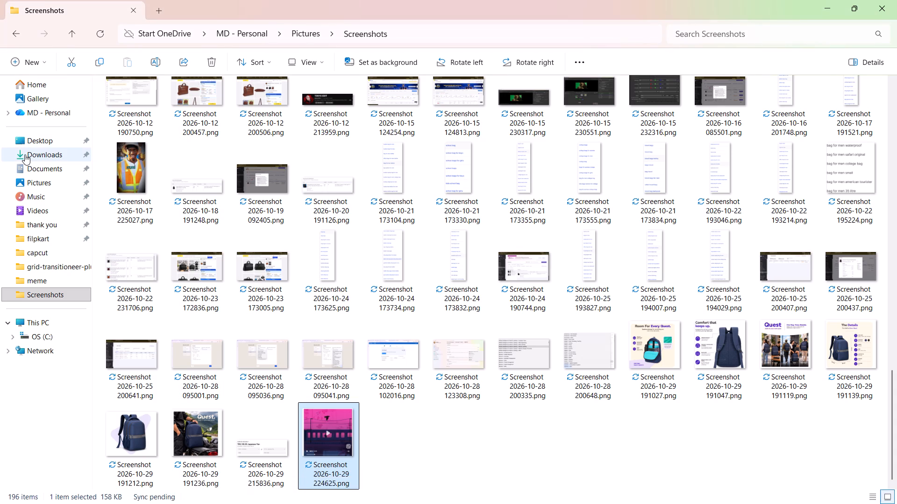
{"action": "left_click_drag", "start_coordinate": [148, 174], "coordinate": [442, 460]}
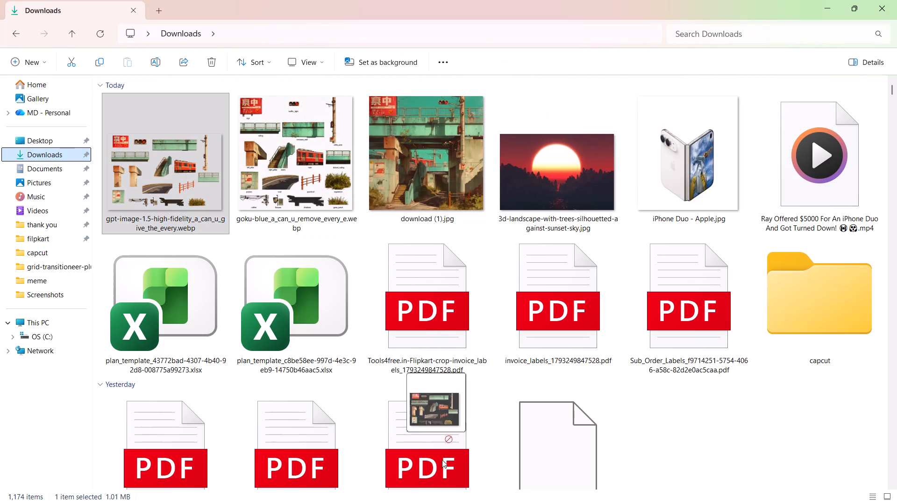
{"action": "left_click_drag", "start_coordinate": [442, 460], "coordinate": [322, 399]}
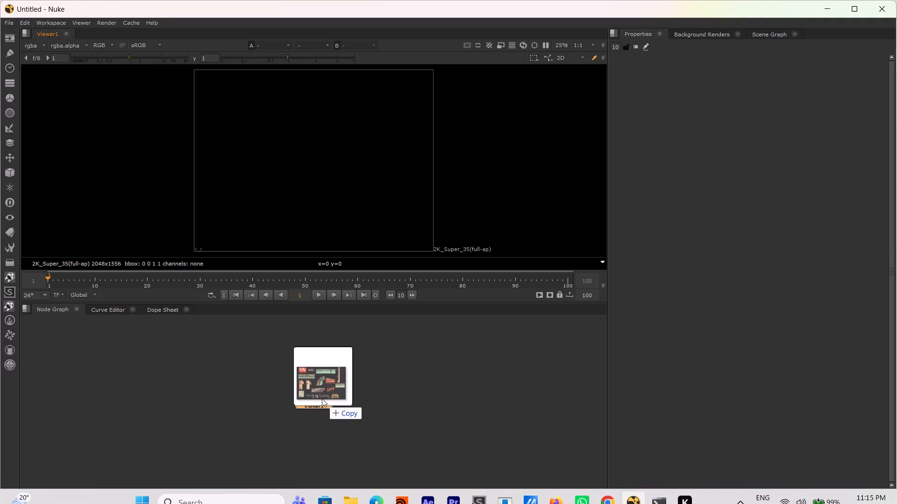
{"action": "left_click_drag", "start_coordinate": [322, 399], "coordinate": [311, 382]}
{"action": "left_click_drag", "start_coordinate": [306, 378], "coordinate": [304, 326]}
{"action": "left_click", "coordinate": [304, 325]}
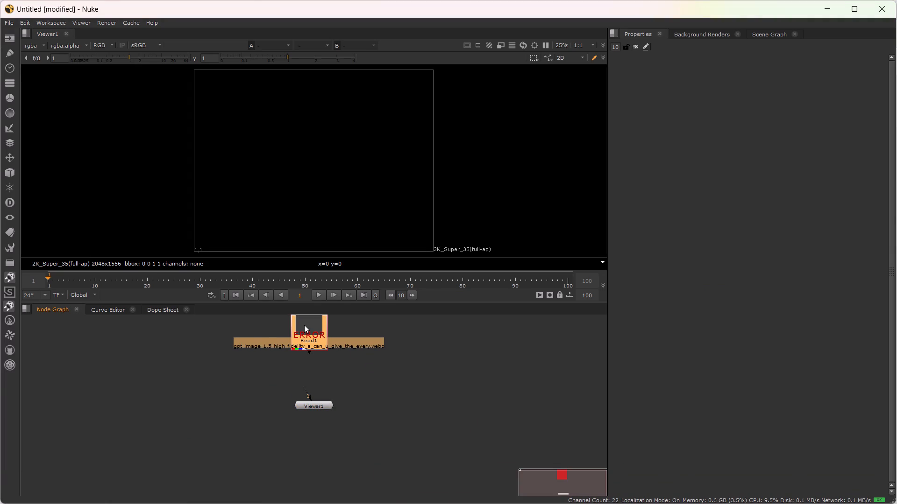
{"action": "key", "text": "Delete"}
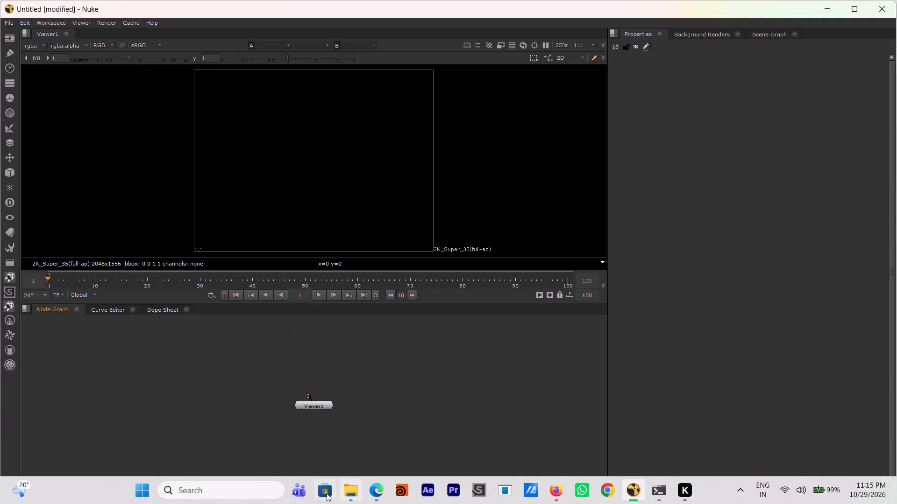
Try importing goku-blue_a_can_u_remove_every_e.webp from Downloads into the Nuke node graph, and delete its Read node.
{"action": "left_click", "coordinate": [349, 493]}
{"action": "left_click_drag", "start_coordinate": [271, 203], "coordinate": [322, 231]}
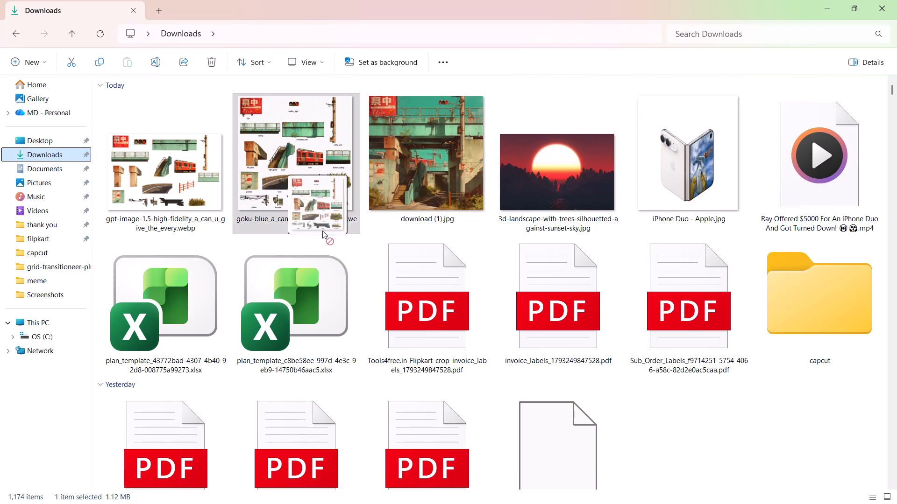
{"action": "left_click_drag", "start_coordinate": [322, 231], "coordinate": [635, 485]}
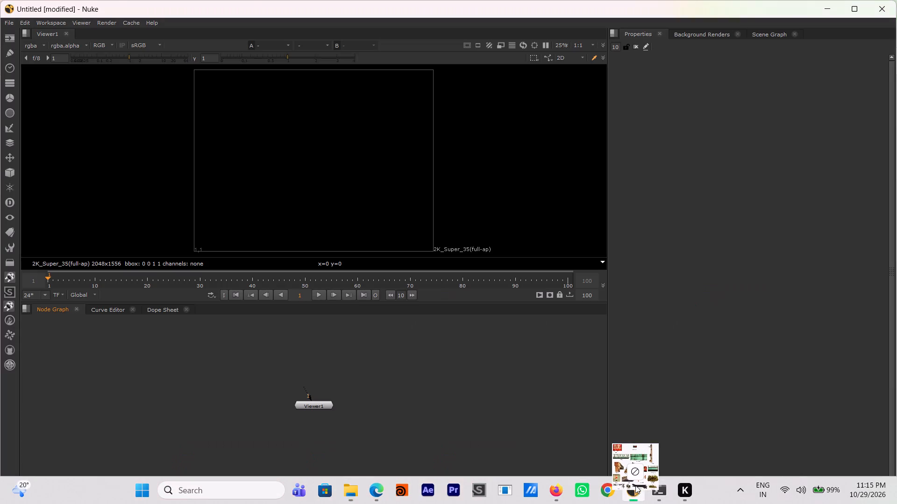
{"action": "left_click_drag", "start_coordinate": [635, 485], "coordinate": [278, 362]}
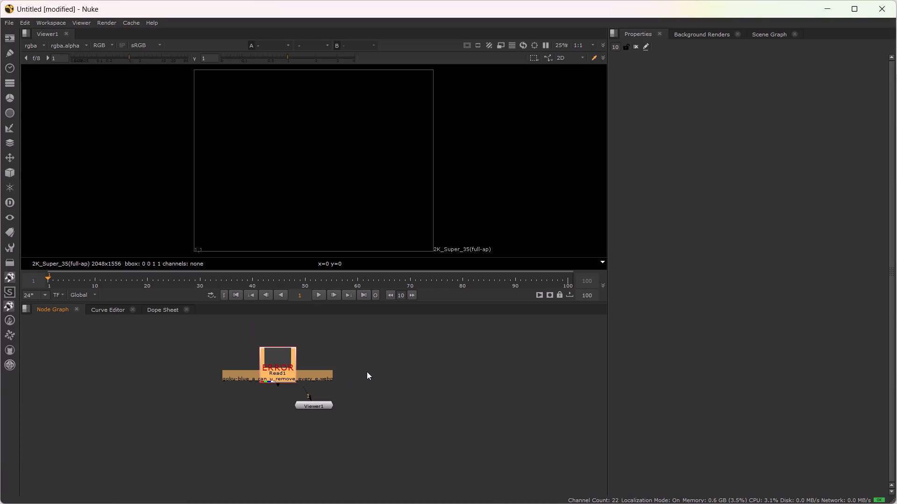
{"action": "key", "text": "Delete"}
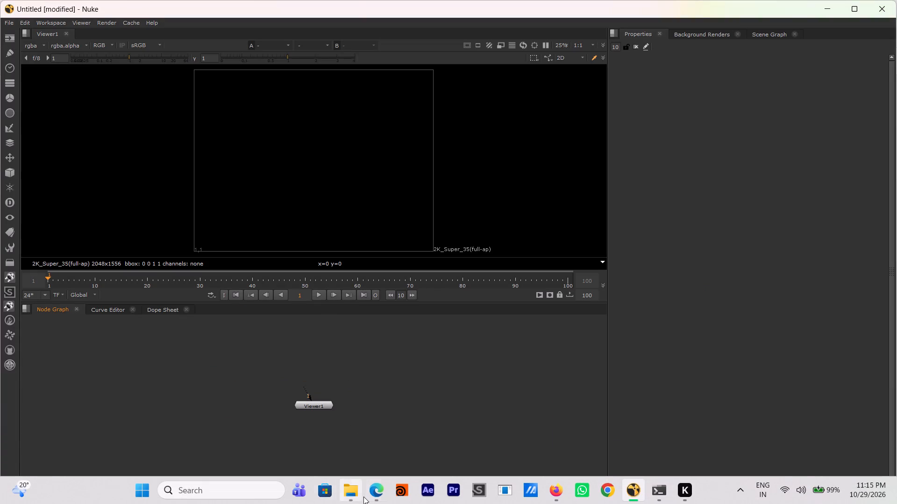
Import download (1).jpg from the Downloads folder into the Nuke node graph as a Read node.
{"action": "left_click", "coordinate": [363, 497]}
{"action": "left_click", "coordinate": [337, 497]}
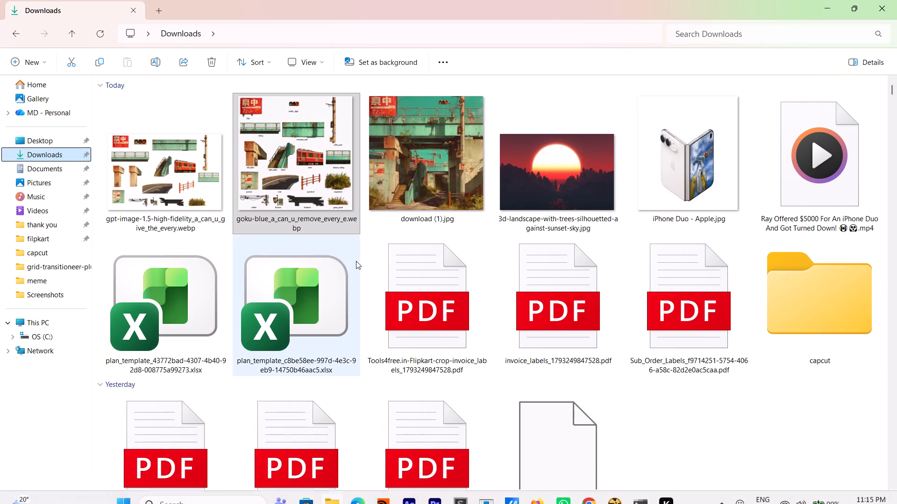
{"action": "left_click_drag", "start_coordinate": [412, 177], "coordinate": [618, 490]}
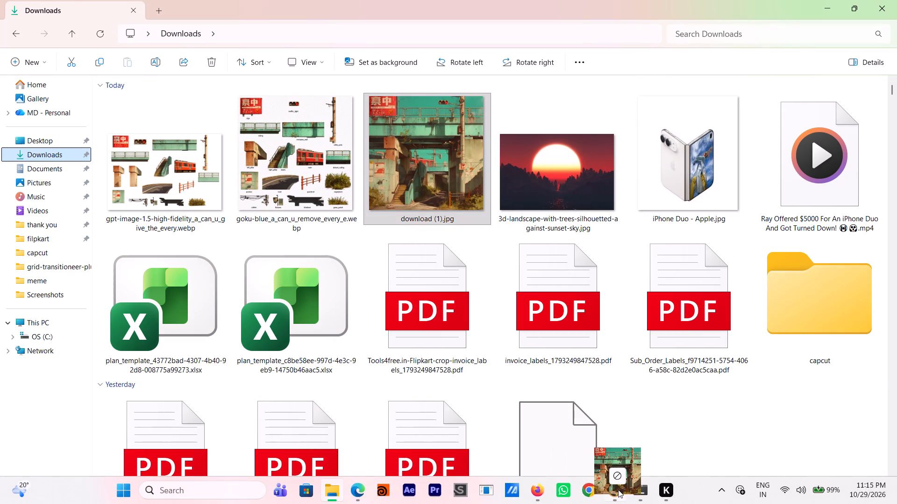
{"action": "left_click_drag", "start_coordinate": [618, 490], "coordinate": [607, 485]}
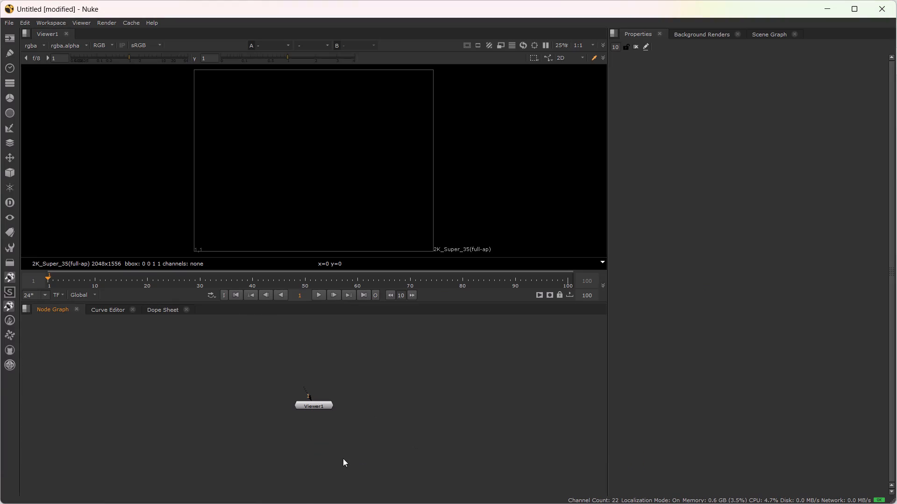
{"action": "left_click", "coordinate": [330, 495]}
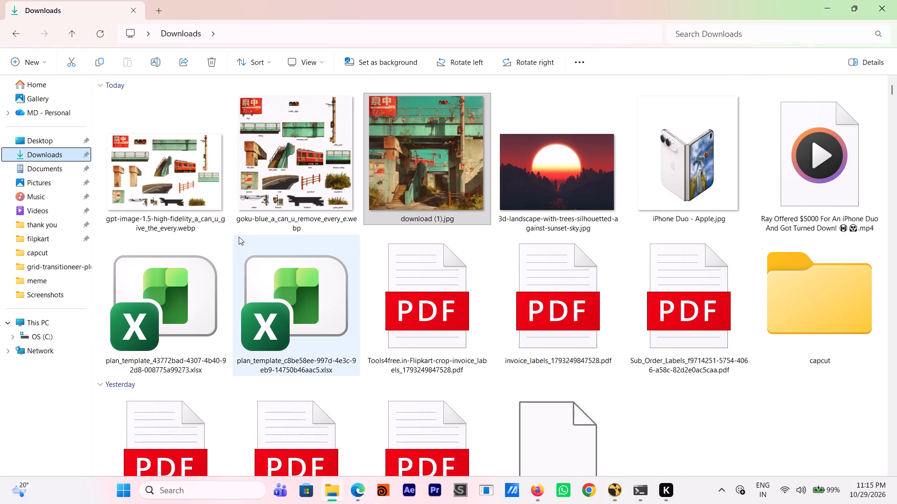
{"action": "left_click_drag", "start_coordinate": [392, 163], "coordinate": [610, 488]}
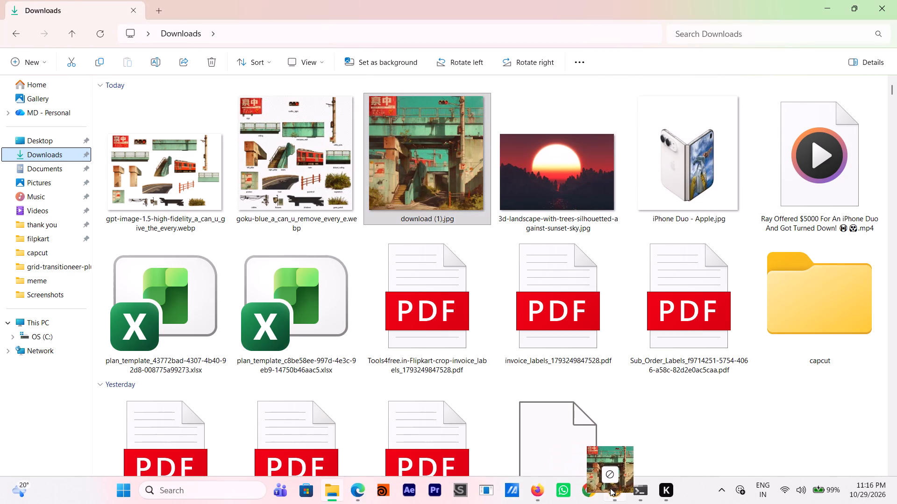
{"action": "left_click_drag", "start_coordinate": [610, 488], "coordinate": [345, 348]}
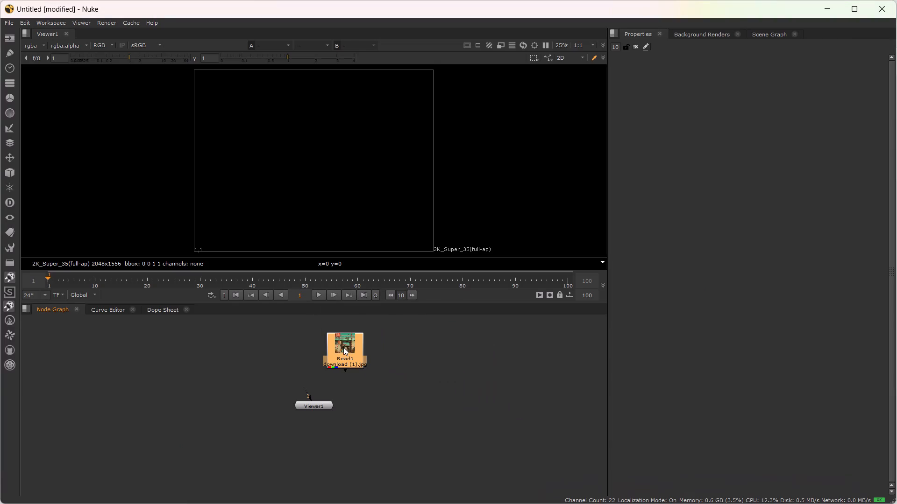
Connect the download (1).jpg Read node to Viewer1 and inspect the image.
{"action": "key", "text": "1"}
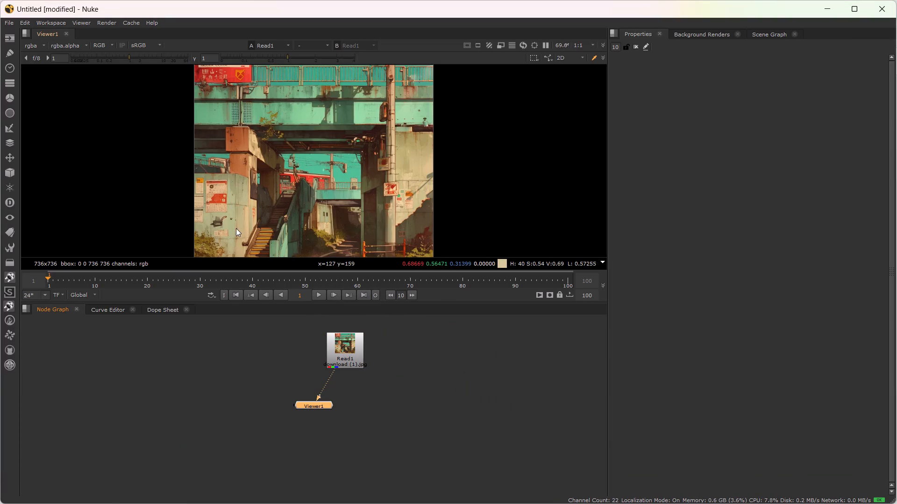
{"action": "scroll", "coordinate": [233, 205], "scroll_direction": "up", "scroll_amount": 4}
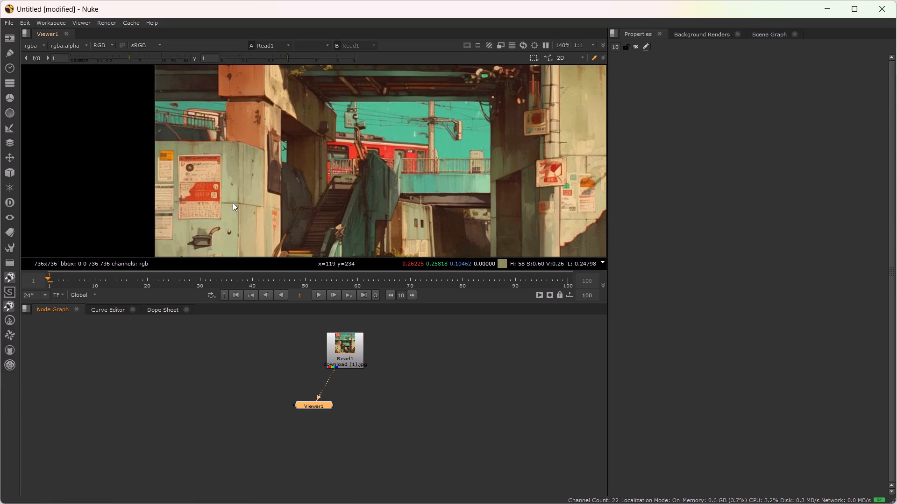
{"action": "scroll", "coordinate": [233, 203], "scroll_direction": "up", "scroll_amount": 2}
{"action": "scroll", "coordinate": [233, 201], "scroll_direction": "down", "scroll_amount": 6}
{"action": "left_click_drag", "start_coordinate": [238, 211], "coordinate": [246, 173], "text": "alt"}
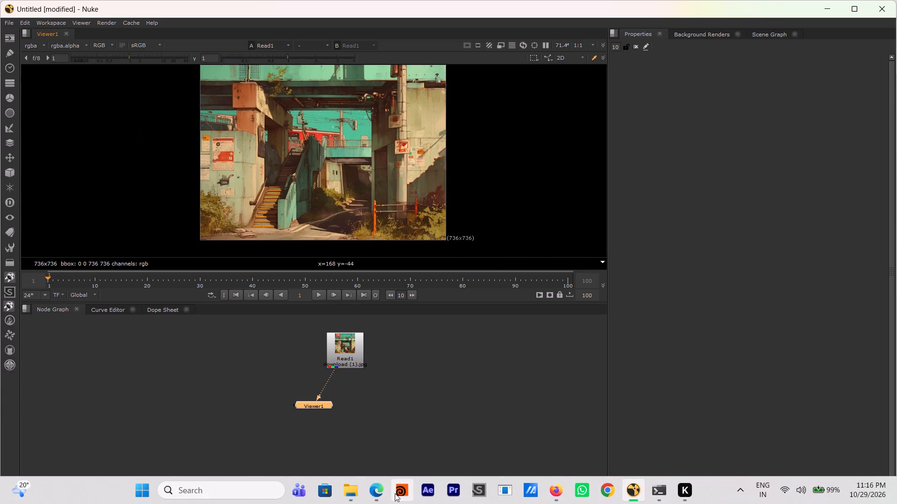
Open gpt-image-1.5-high-fidelity_a_can_u_give_the_every.webp from the Downloads folder in Photos.
{"action": "left_click", "coordinate": [351, 499]}
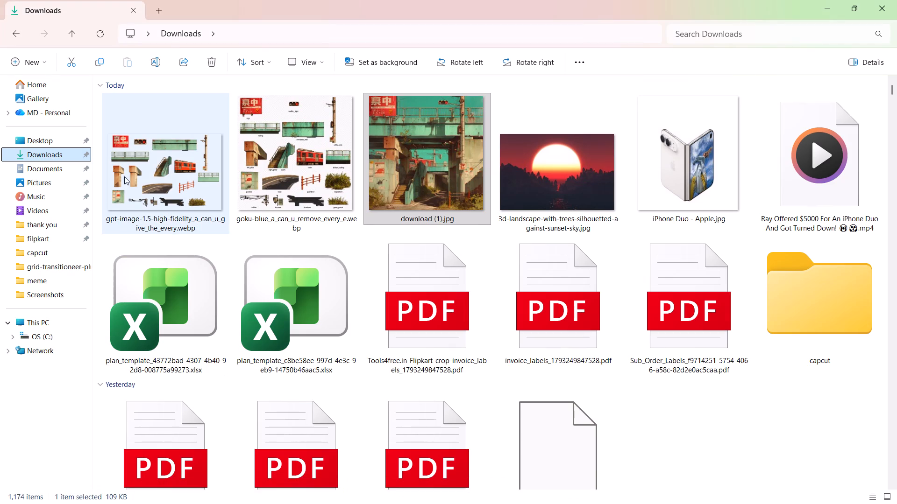
{"action": "right_click", "coordinate": [149, 188]}
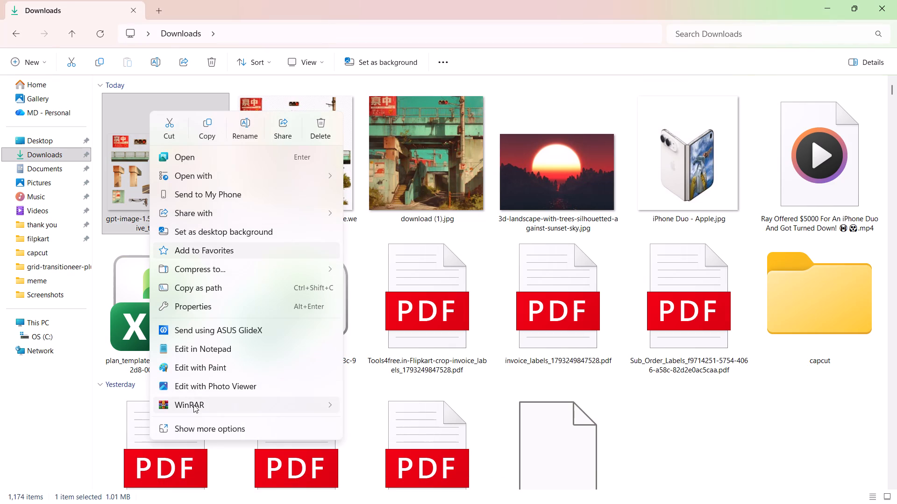
{"action": "left_click", "coordinate": [190, 159]}
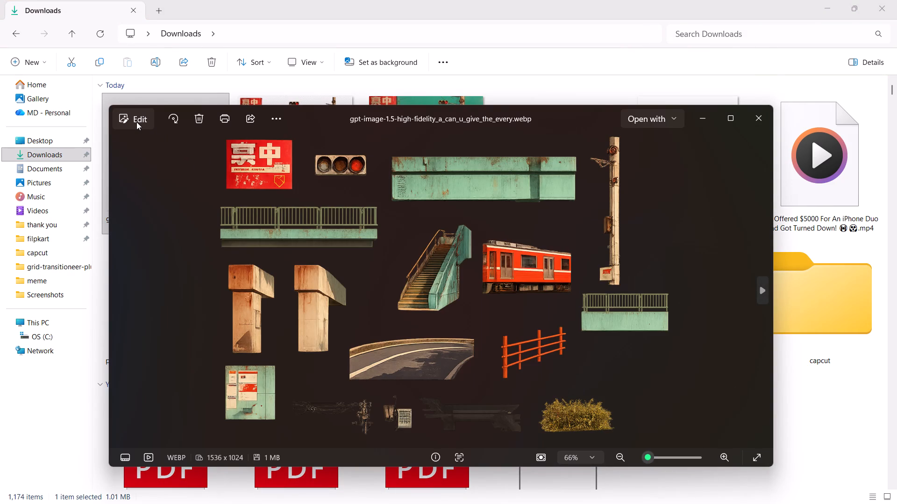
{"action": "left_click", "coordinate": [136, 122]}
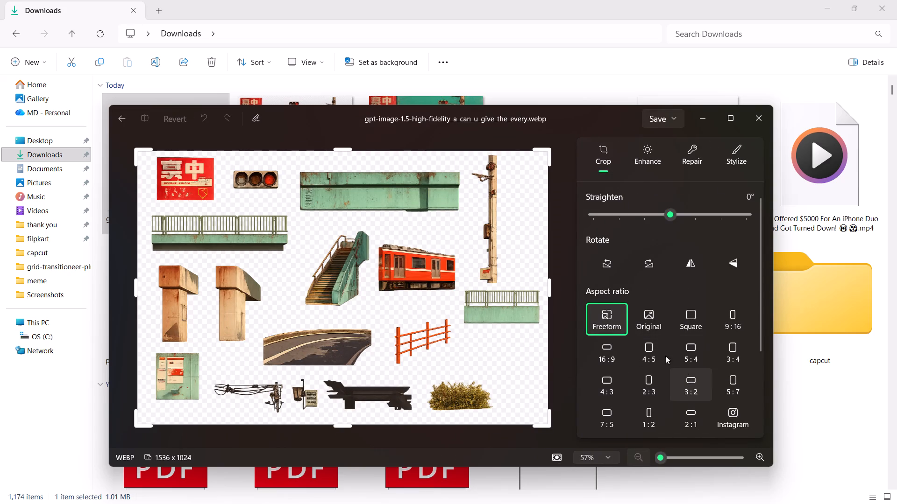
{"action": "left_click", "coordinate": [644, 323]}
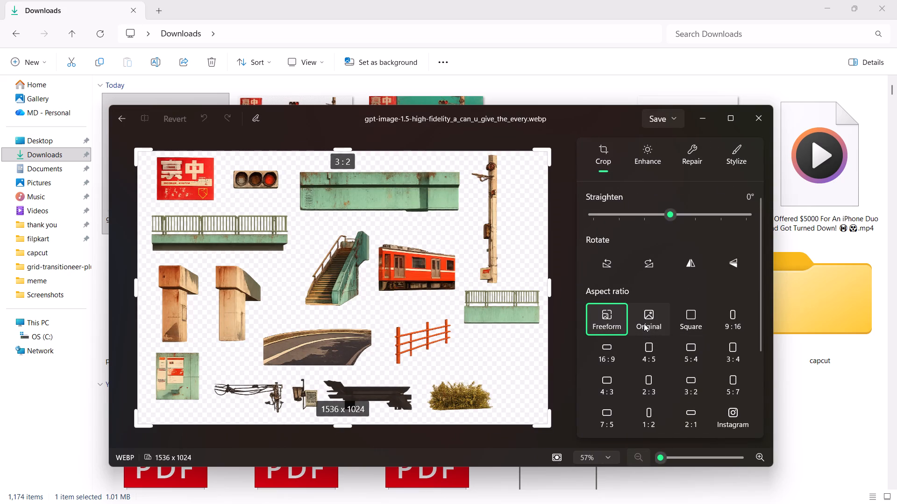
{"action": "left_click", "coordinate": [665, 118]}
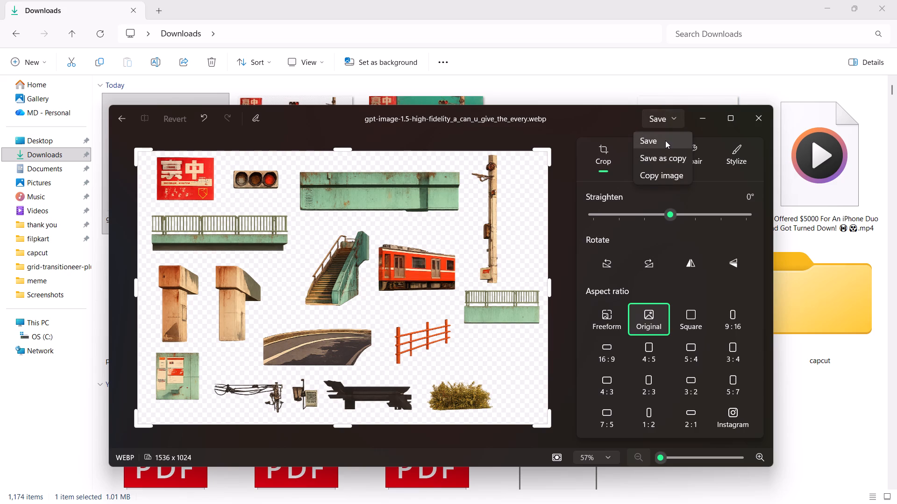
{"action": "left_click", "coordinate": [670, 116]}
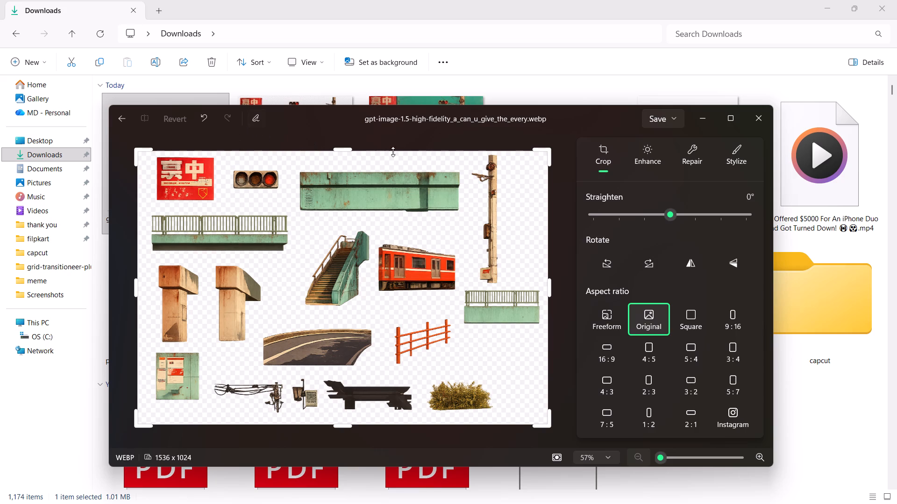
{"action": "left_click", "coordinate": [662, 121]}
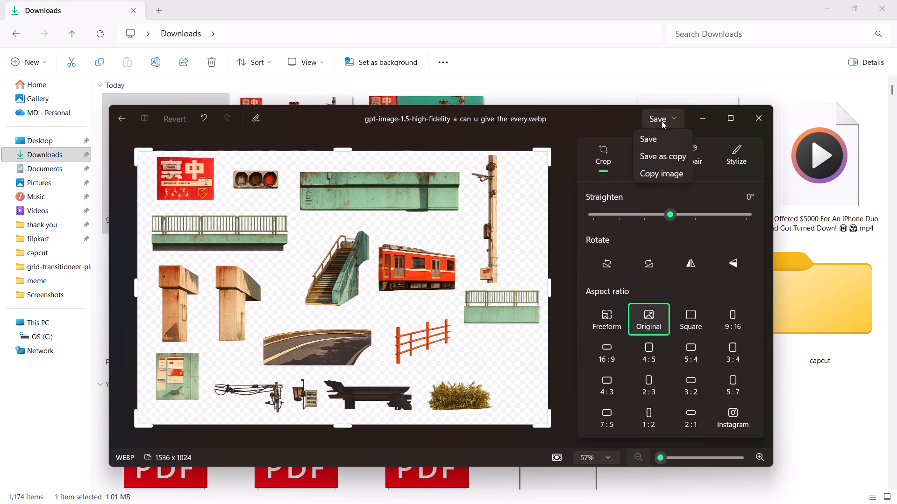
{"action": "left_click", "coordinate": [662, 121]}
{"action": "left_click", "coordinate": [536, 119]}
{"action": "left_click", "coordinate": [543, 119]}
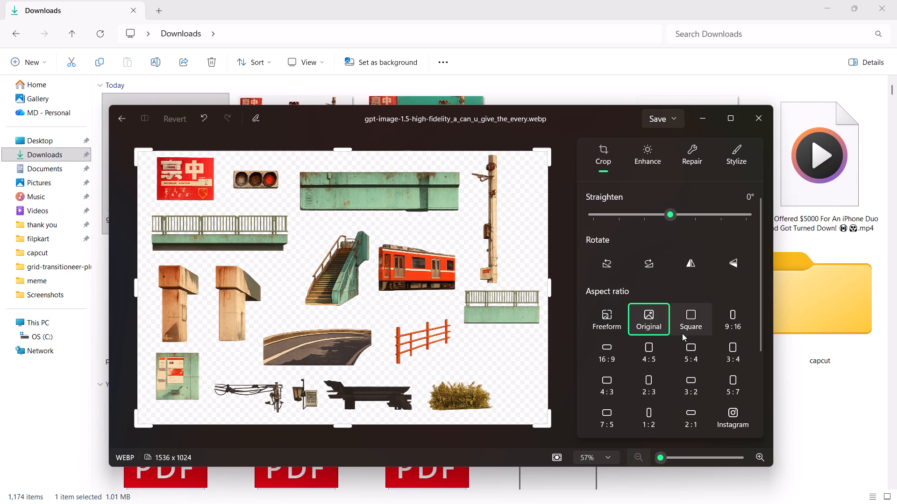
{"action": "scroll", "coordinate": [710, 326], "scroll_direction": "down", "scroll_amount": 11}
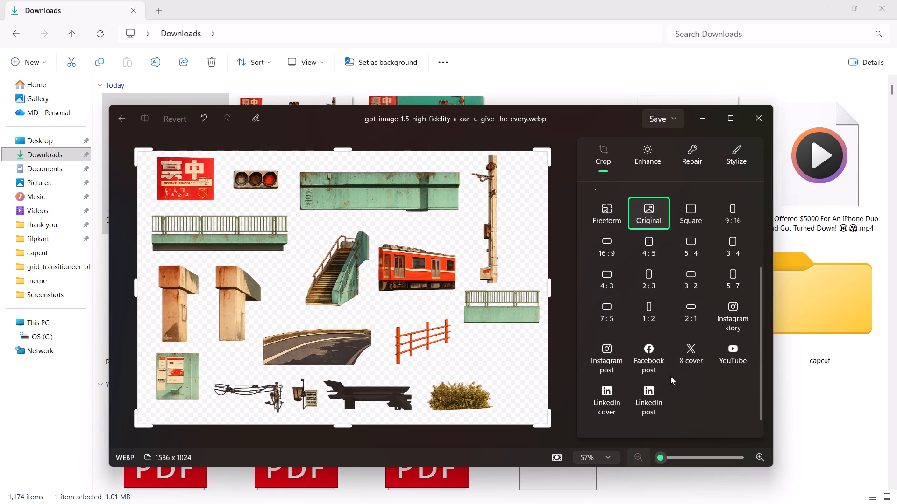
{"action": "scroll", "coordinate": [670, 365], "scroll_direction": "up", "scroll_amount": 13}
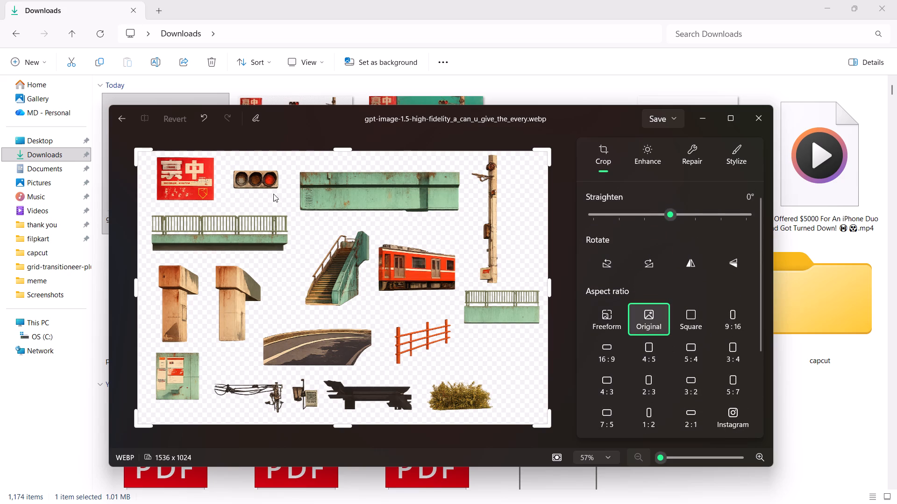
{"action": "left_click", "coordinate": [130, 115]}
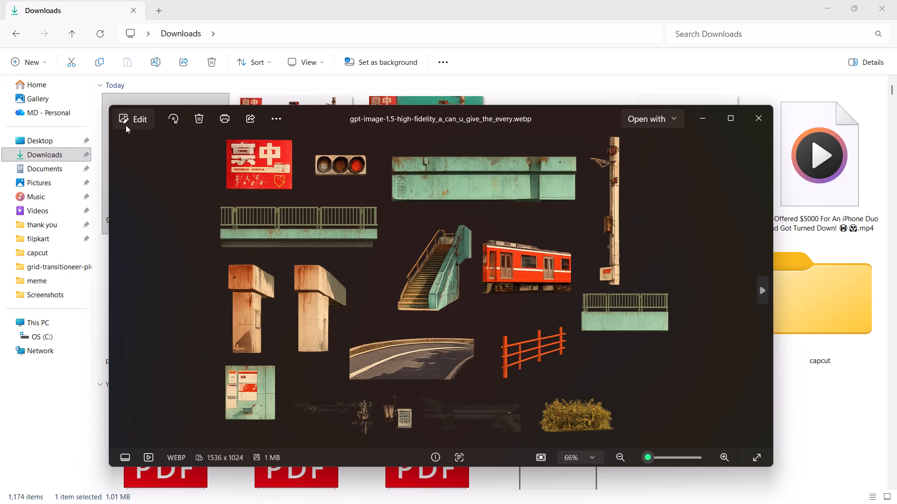
Edit the webp image with the Original crop aspect ratio, save it over the same file, and close Photos.
{"action": "left_click", "coordinate": [126, 119]}
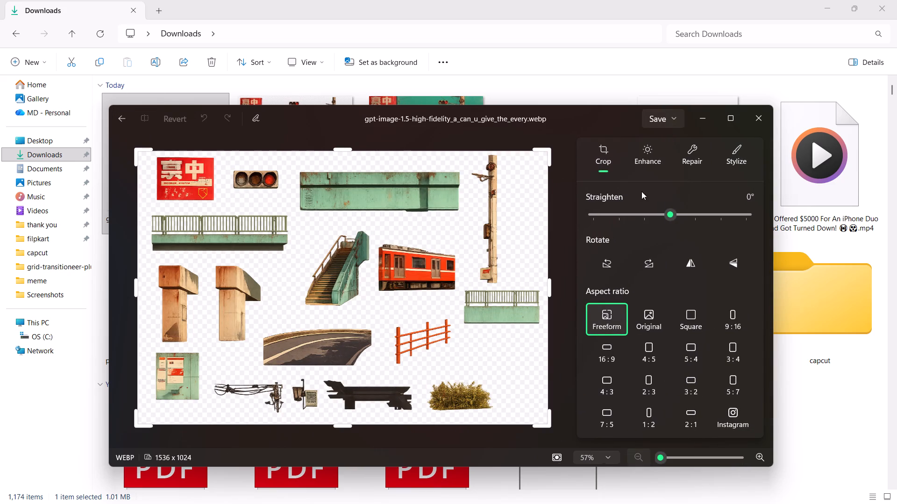
{"action": "left_click", "coordinate": [659, 310]}
{"action": "left_click", "coordinate": [655, 115]}
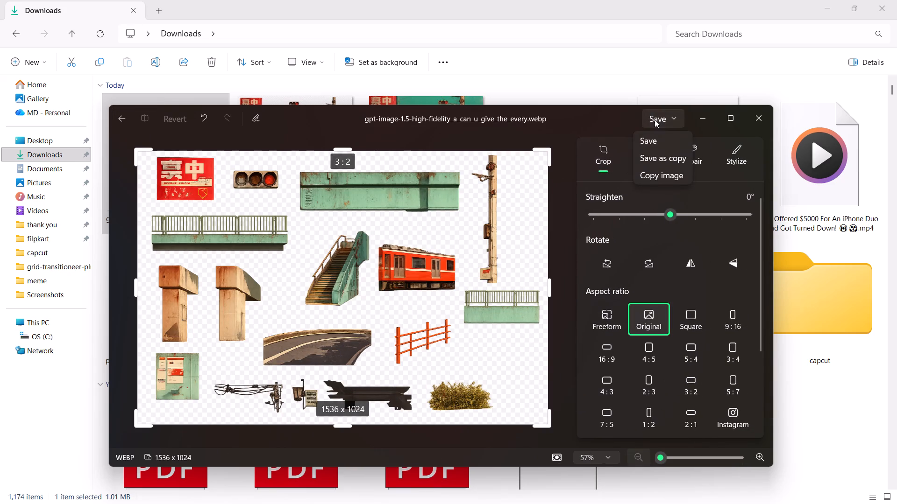
{"action": "left_click", "coordinate": [655, 141]}
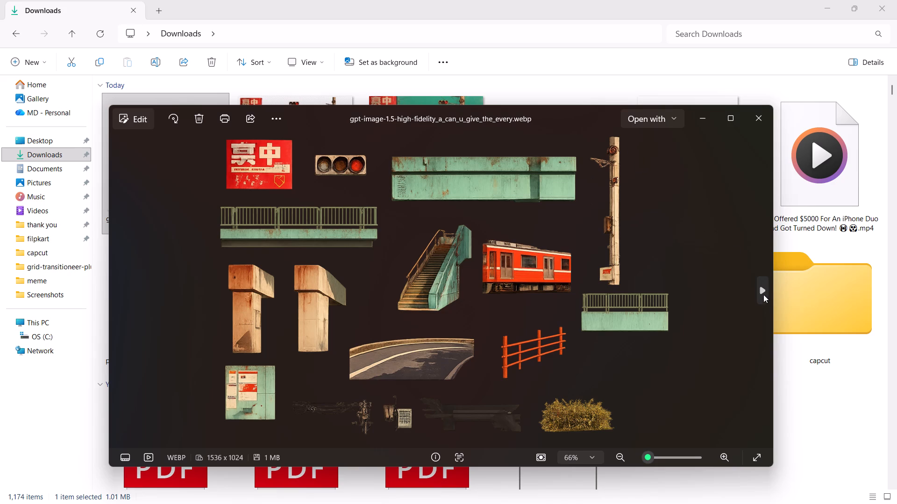
{"action": "left_click", "coordinate": [762, 291]}
{"action": "left_click", "coordinate": [753, 126]}
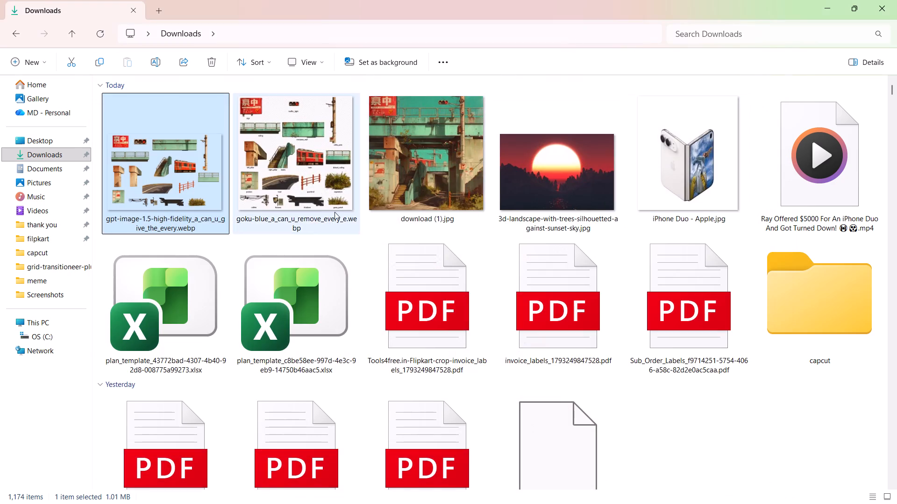
Reload the Downloads folder and check the saved gpt-image-1.5-high-fidelity_a_can_u_give_the_every.webp in Photos.
{"action": "left_click", "coordinate": [50, 207]}
{"action": "left_click", "coordinate": [46, 145]}
{"action": "left_click", "coordinate": [48, 153]}
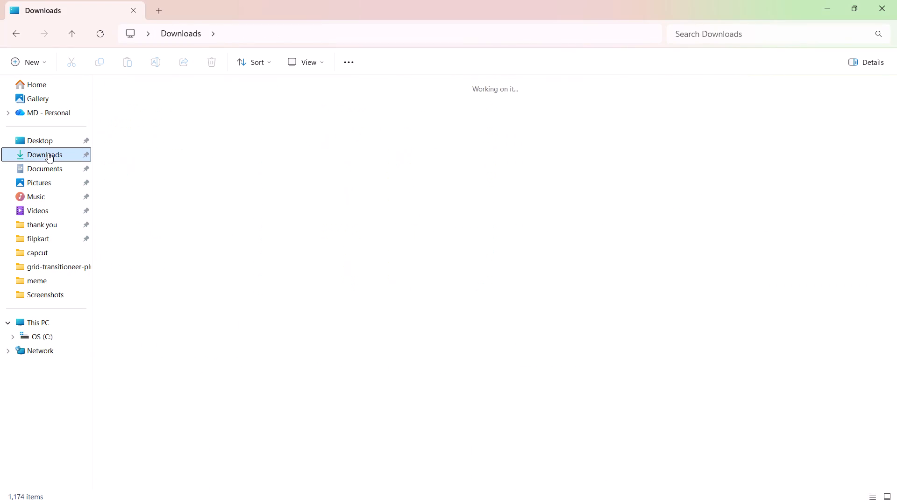
{"action": "double_click", "coordinate": [157, 190]}
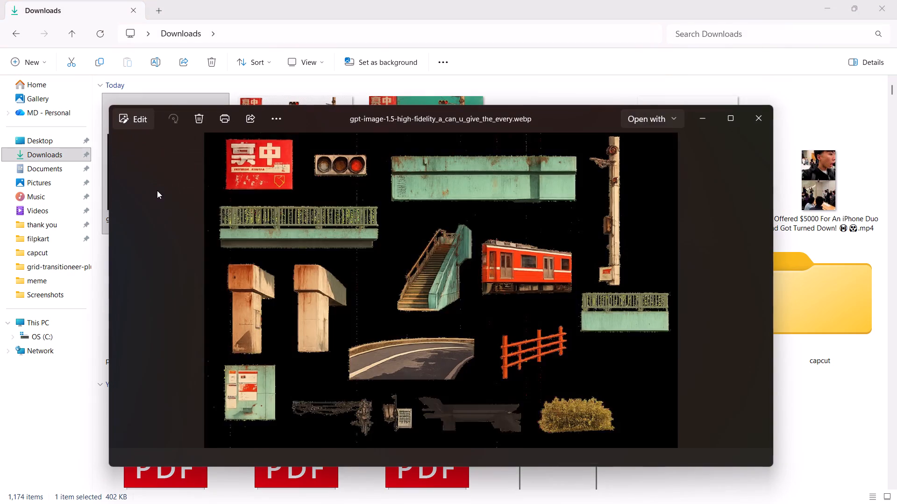
{"action": "left_click", "coordinate": [748, 132]}
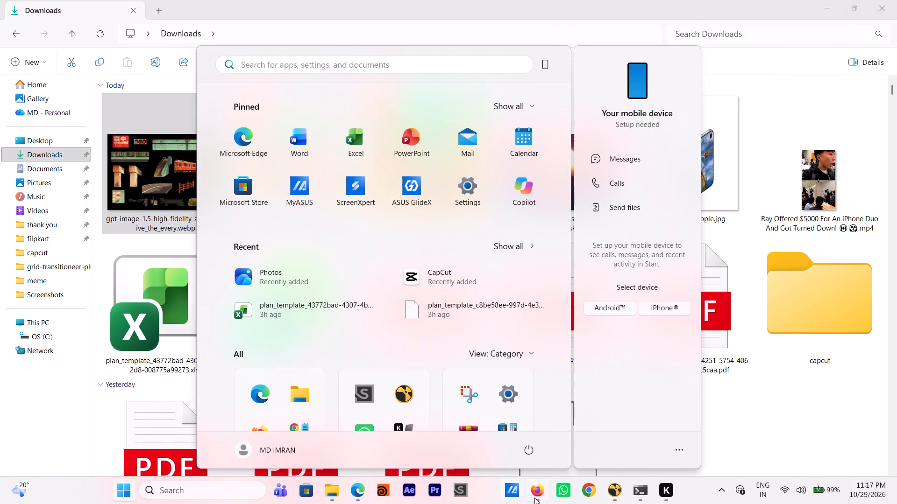
Switch to Firefox, search the web for "webp to jpg" in a new tab, and open iLoveIMG's WEBP to JPG converter.
{"action": "left_click", "coordinate": [540, 495]}
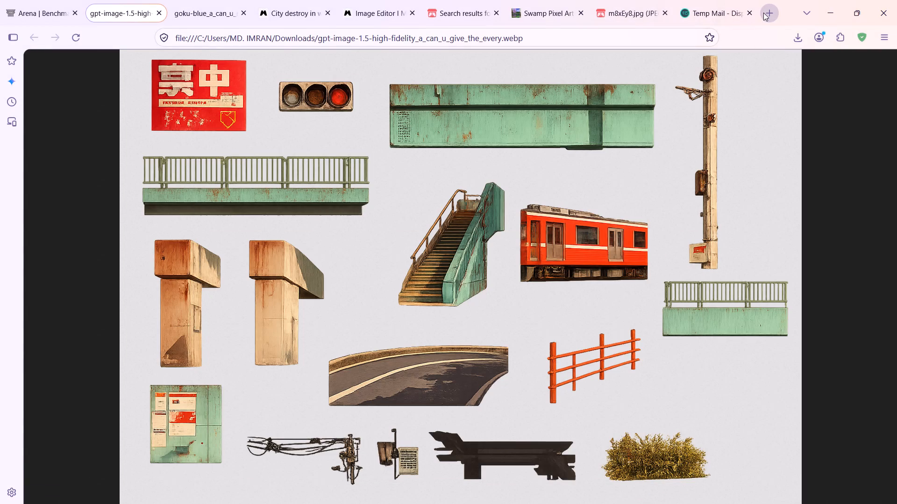
{"action": "left_click", "coordinate": [763, 13]}
{"action": "type", "text": "we"}
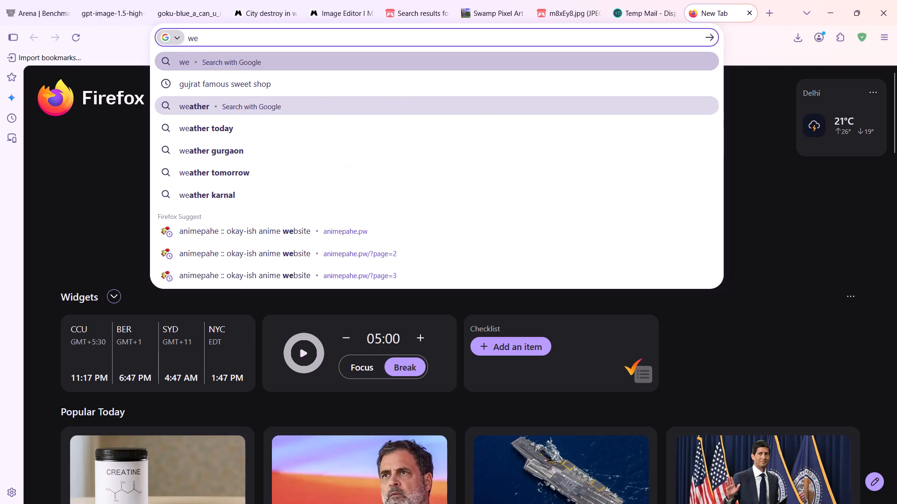
{"action": "key", "text": "b"}
{"action": "key", "text": "BackSpace"}
{"action": "type", "text": "bgo"}
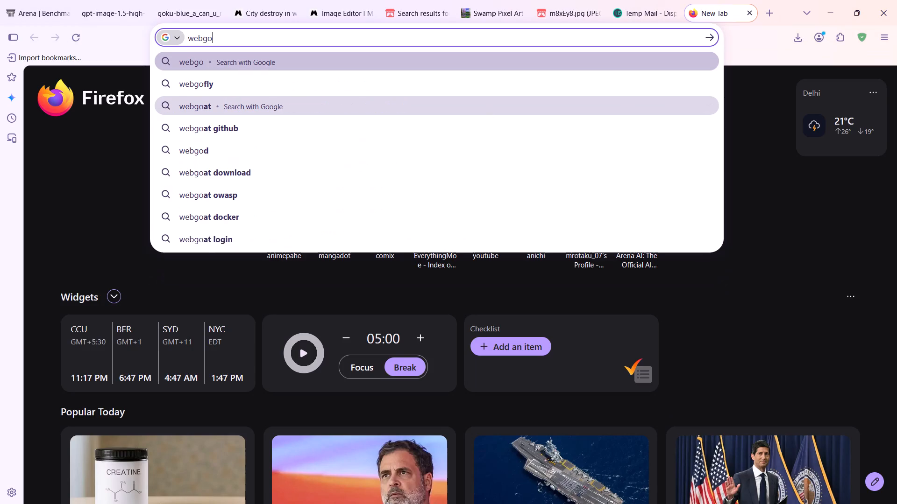
{"action": "key", "text": "BackSpace"}
{"action": "type", "text": "p"}
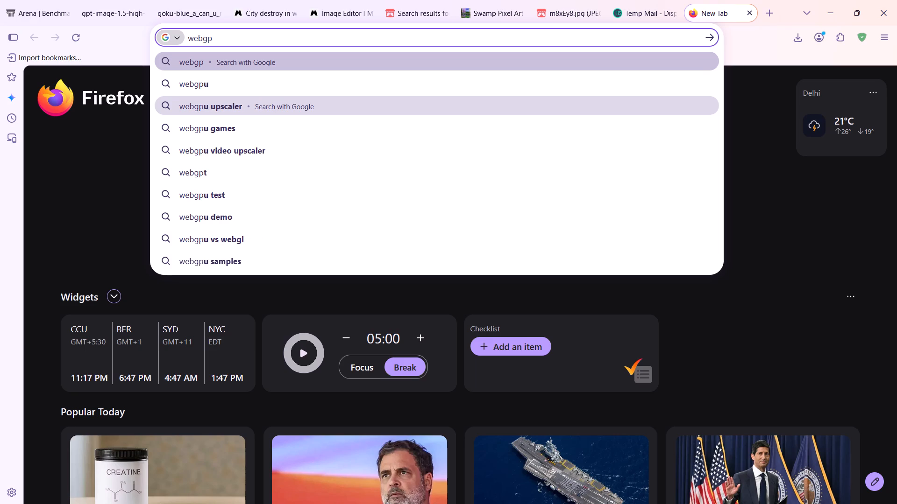
{"action": "key", "text": "space"}
{"action": "type", "text": "to"}
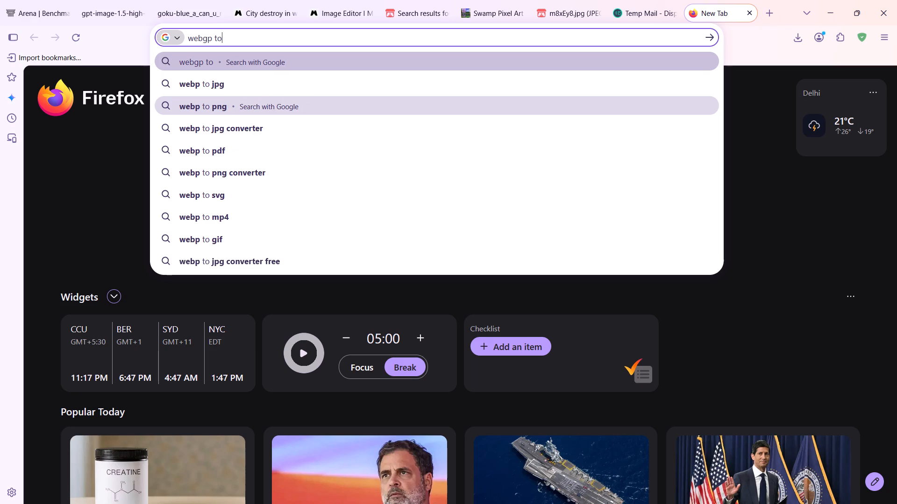
{"action": "key", "text": "space"}
{"action": "left_click", "coordinate": [457, 76]}
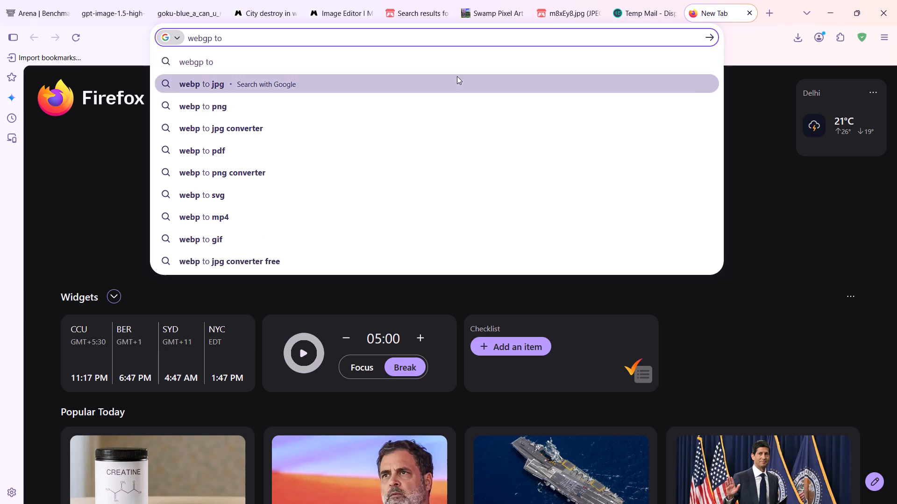
{"action": "left_click", "coordinate": [247, 178]}
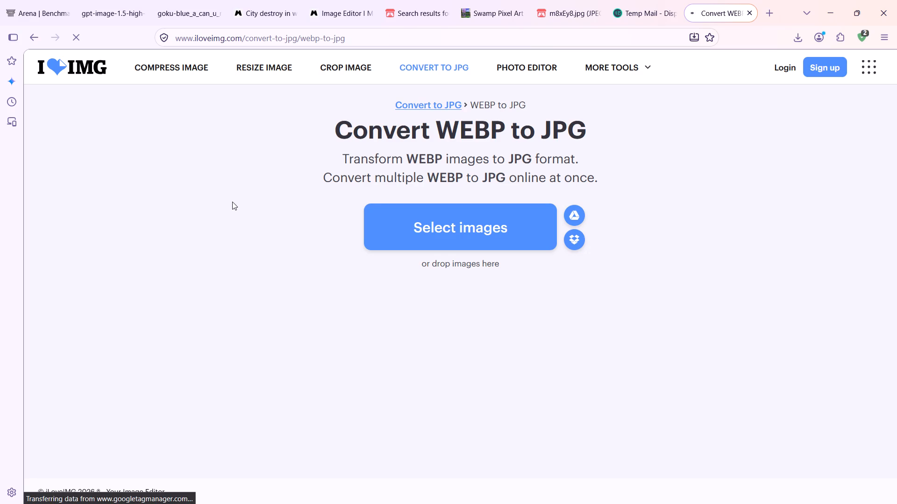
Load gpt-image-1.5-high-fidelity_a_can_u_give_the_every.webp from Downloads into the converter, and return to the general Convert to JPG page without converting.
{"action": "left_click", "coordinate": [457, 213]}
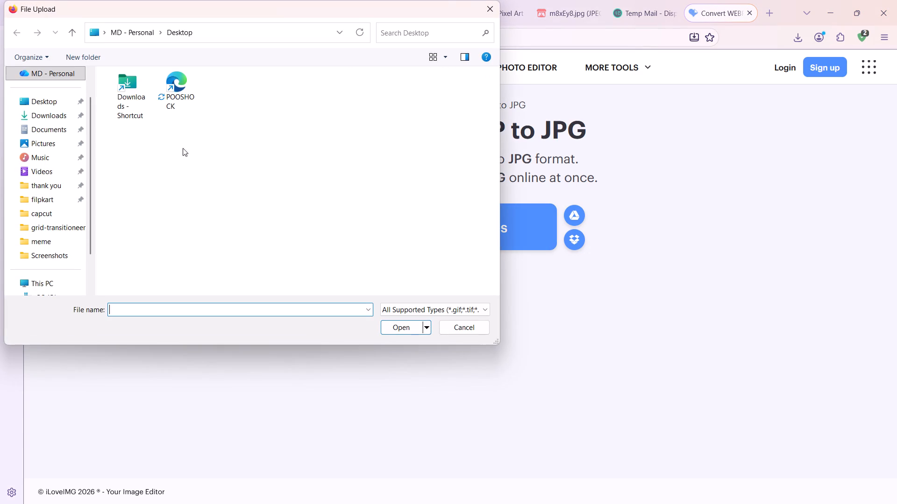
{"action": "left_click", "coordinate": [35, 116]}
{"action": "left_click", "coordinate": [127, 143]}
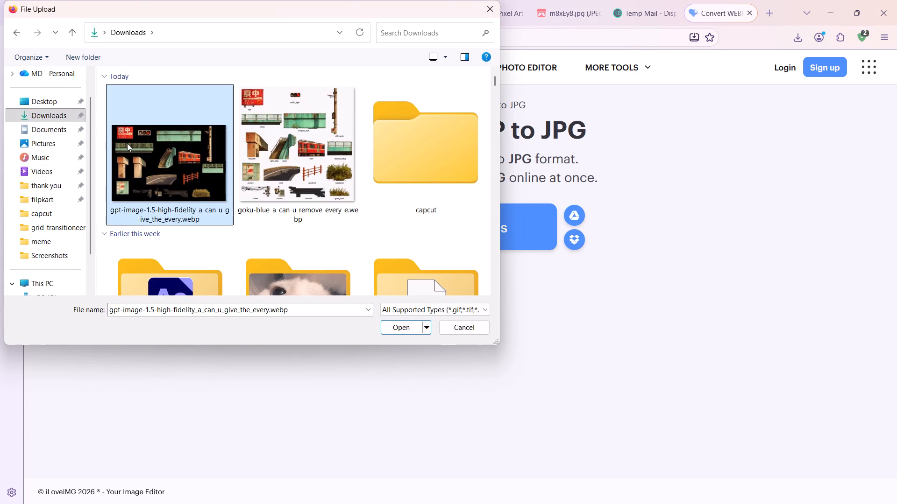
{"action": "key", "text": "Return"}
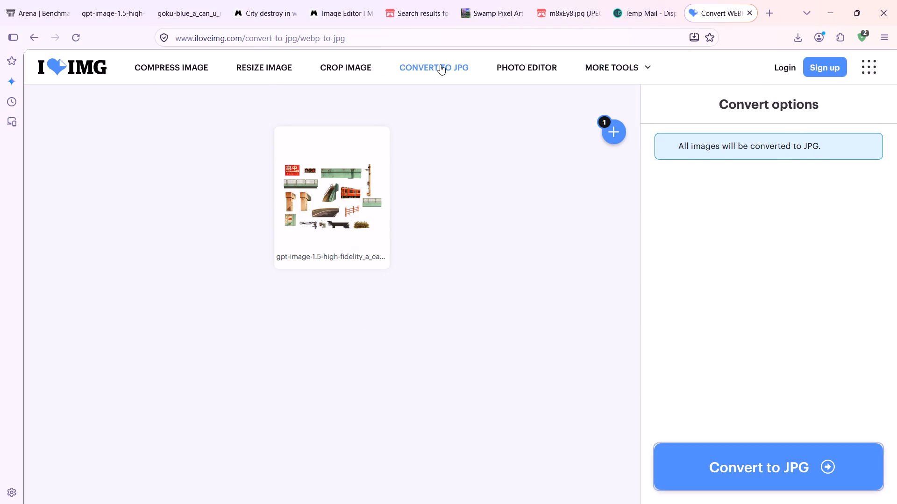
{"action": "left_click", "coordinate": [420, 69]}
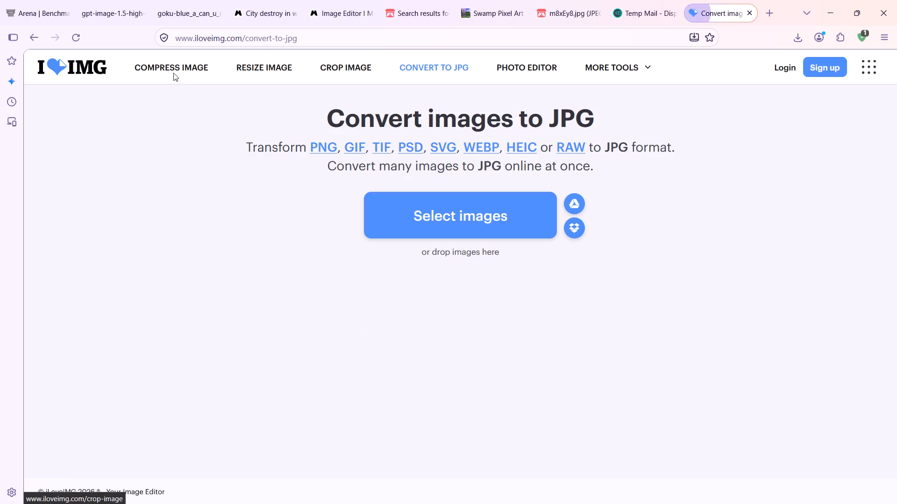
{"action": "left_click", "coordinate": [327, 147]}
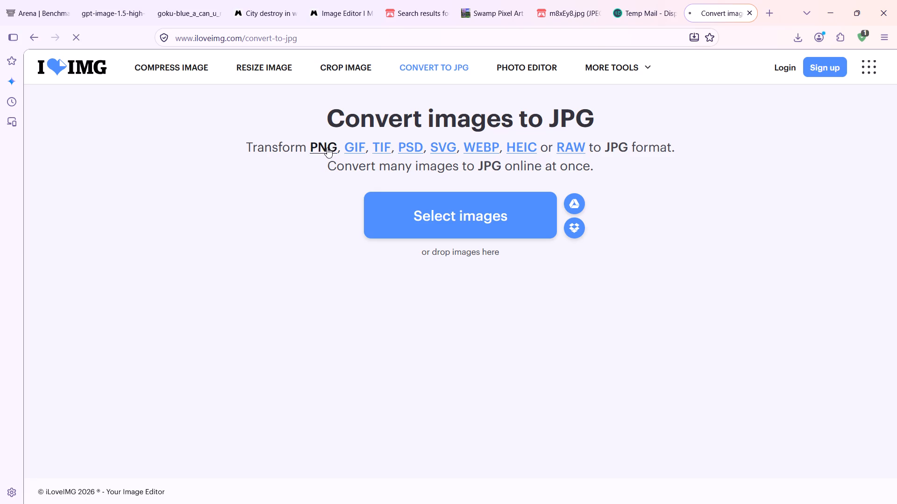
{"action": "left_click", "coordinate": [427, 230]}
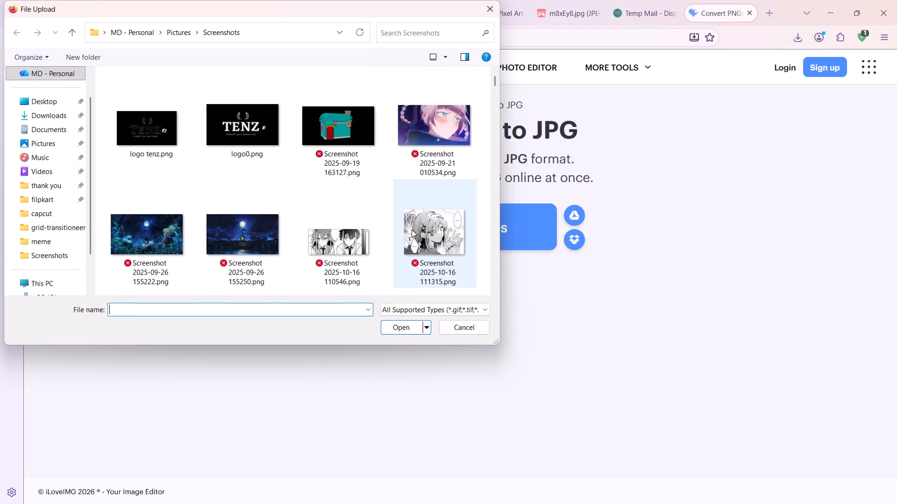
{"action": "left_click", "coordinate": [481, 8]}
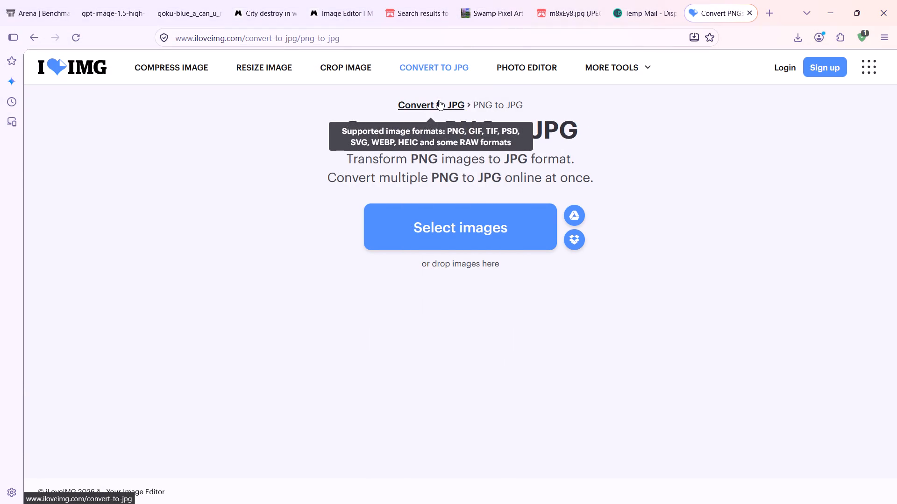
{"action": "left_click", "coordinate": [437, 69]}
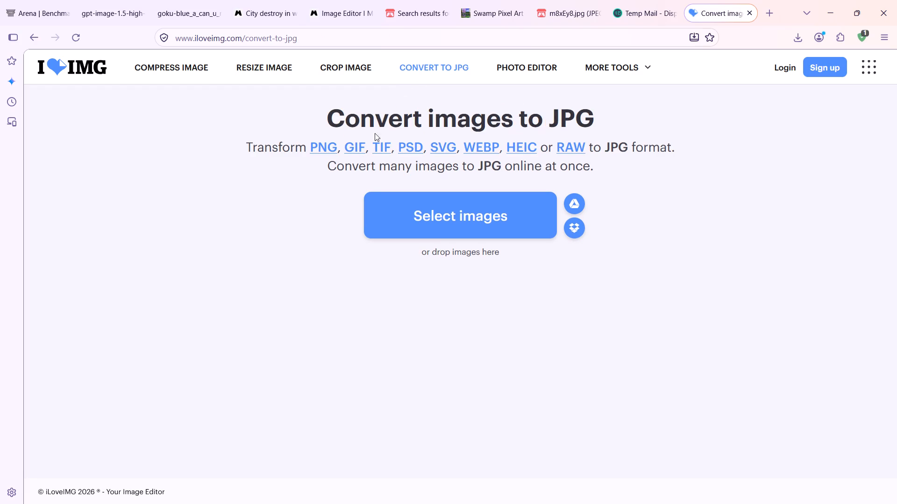
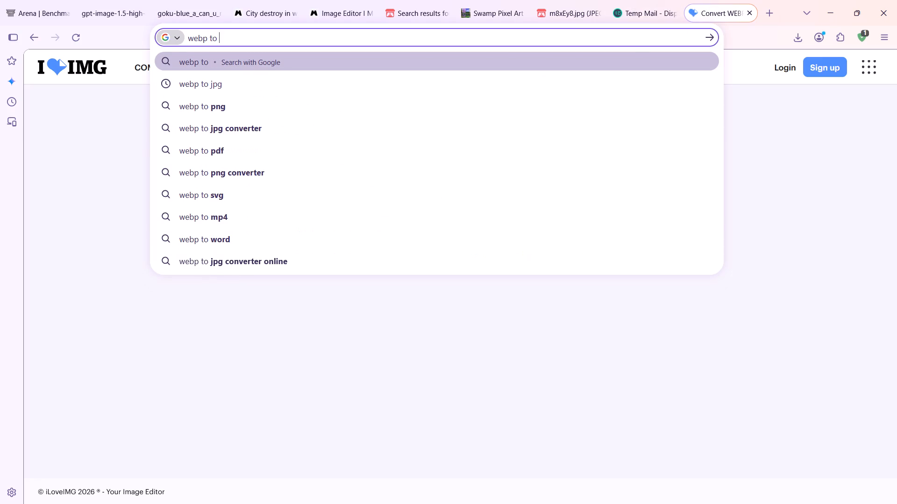
Search the web for "webp to png" and open CloudConvert's WEBP to PNG Converter.
{"action": "type", "text": "png"}
{"action": "key", "text": "Return"}
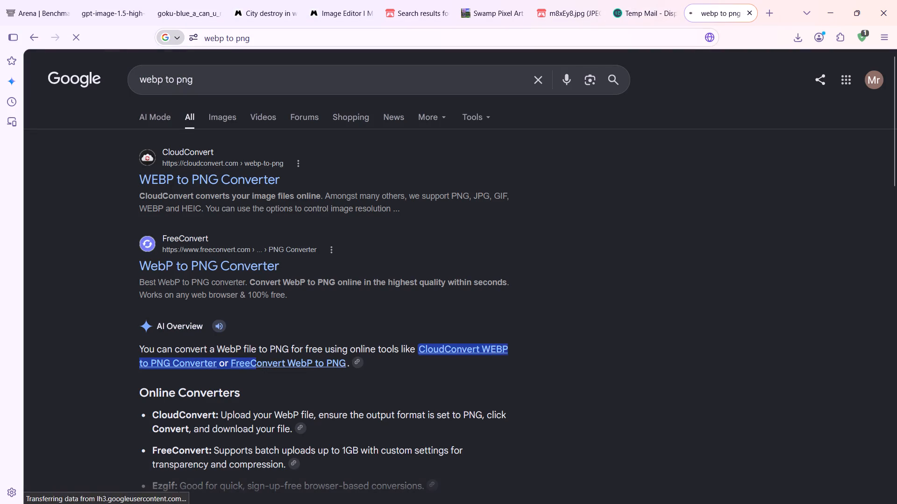
{"action": "left_click", "coordinate": [201, 168]}
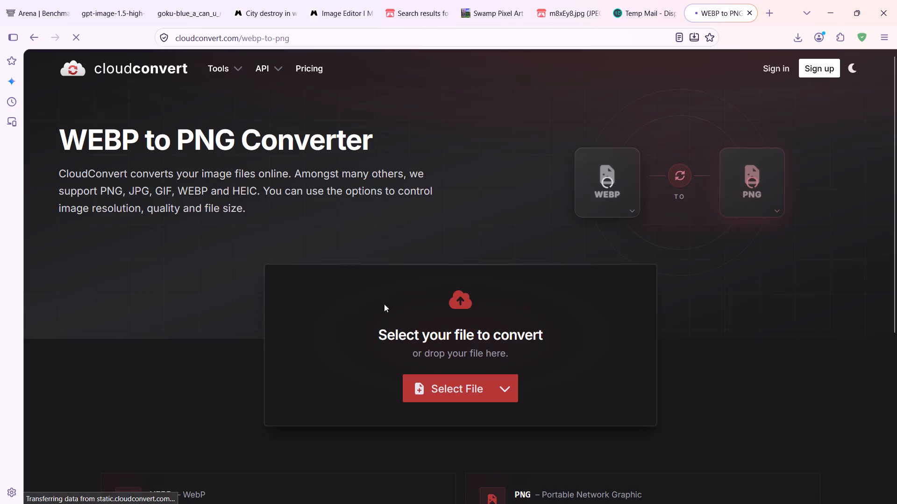
Convert gpt-image-1.5-high-fidelity_a_can_u_give_the_every.webp from Downloads to PNG and download the converted file.
{"action": "left_click", "coordinate": [448, 323]}
{"action": "left_click", "coordinate": [445, 386]}
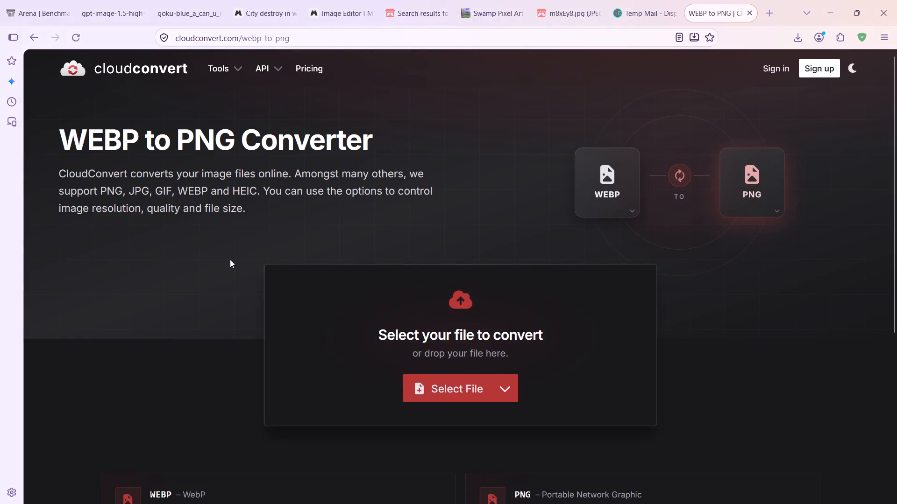
{"action": "left_click", "coordinate": [48, 106]}
{"action": "left_click", "coordinate": [49, 110]}
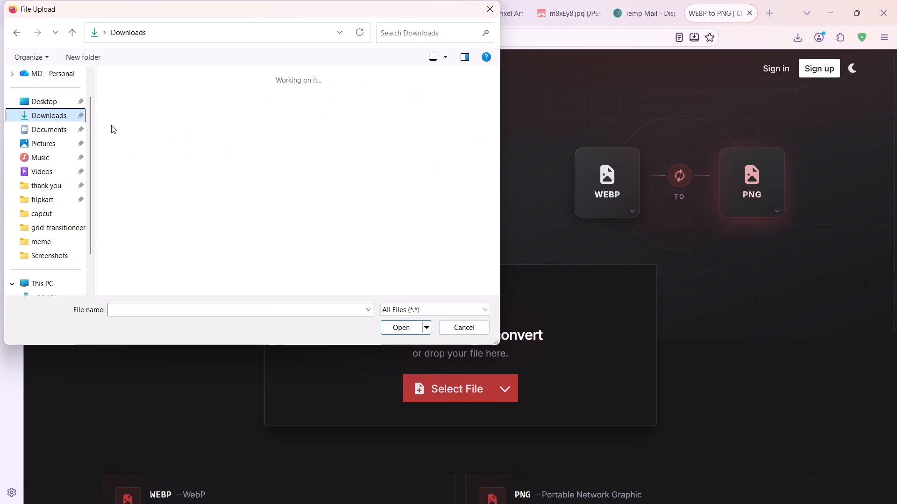
{"action": "left_click", "coordinate": [139, 133]}
{"action": "key", "text": "Return"}
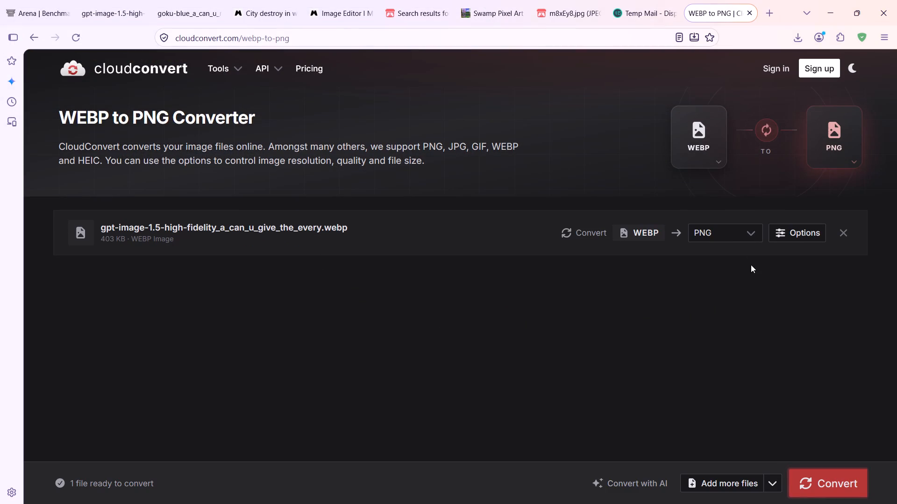
{"action": "left_click", "coordinate": [833, 469]}
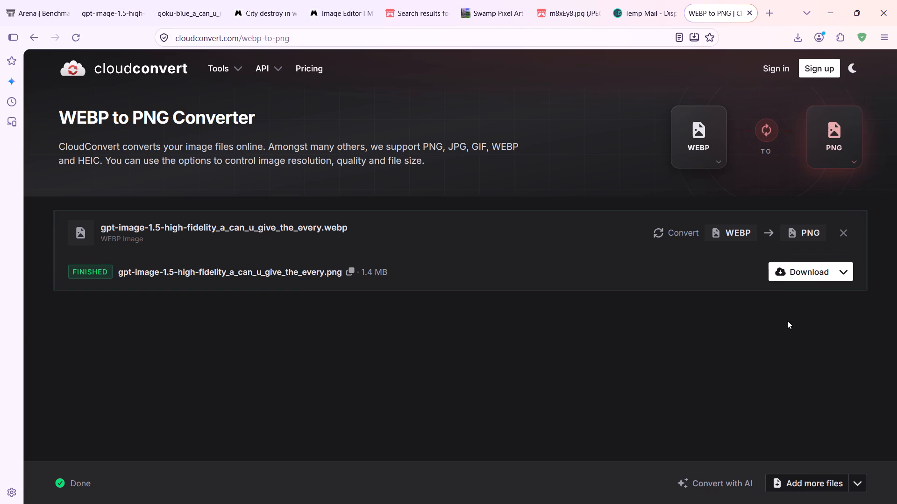
{"action": "left_click", "coordinate": [785, 272]}
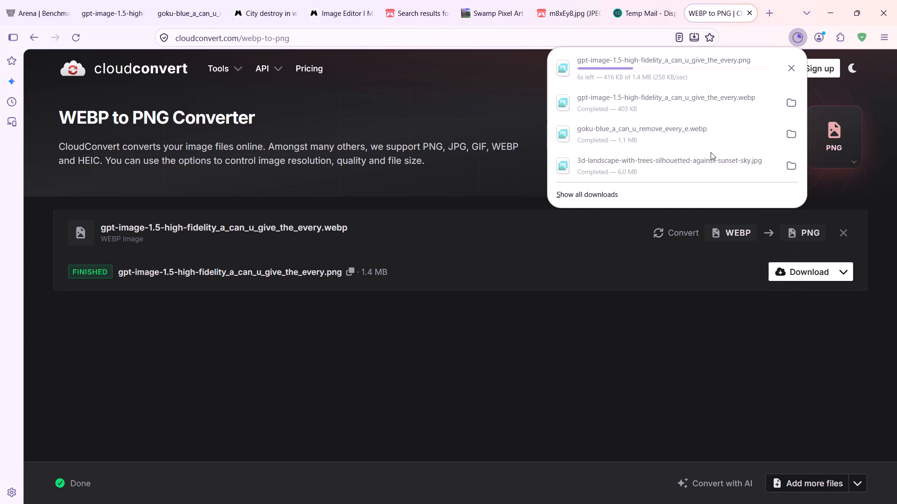
Bring the downloaded gpt-image-1.5-high-fidelity_a_can_u_give_the_every.png into Nuke's node graph beside the underpass image and show it in the viewer.
{"action": "left_click_drag", "start_coordinate": [637, 57], "coordinate": [741, 501]}
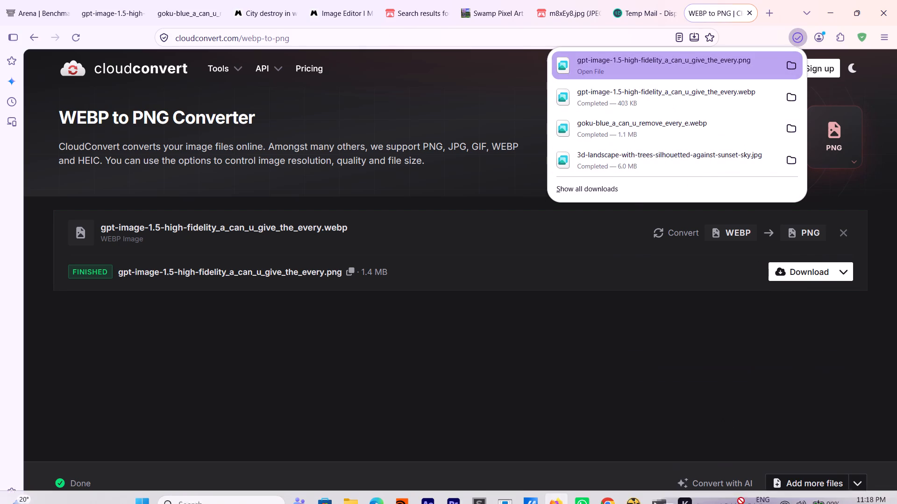
{"action": "left_click_drag", "start_coordinate": [741, 501], "coordinate": [432, 365]}
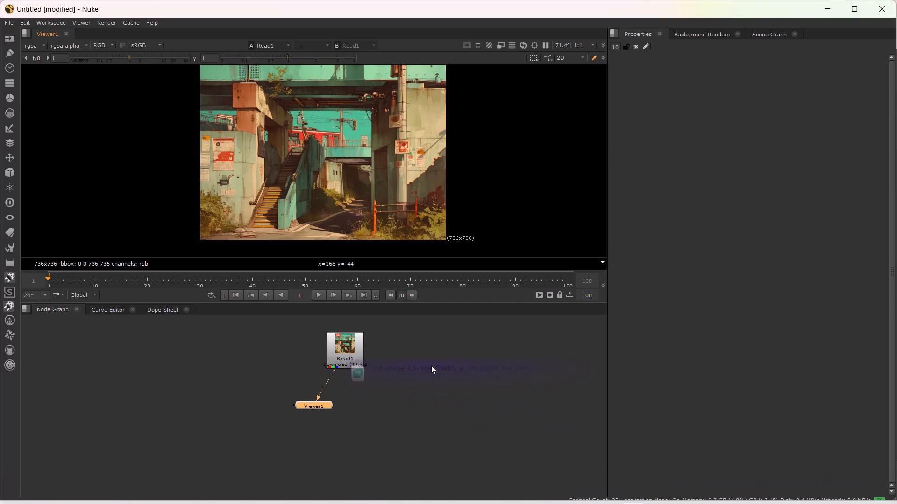
{"action": "key", "text": "1"}
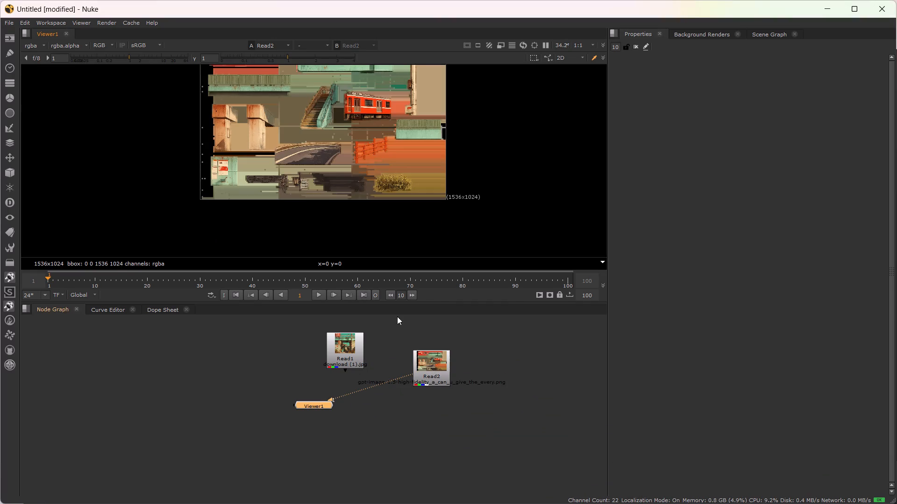
Examine the cut-out elements and the background between them in the imported PNG up close, especially around the road piece.
{"action": "scroll", "coordinate": [296, 134], "scroll_direction": "down", "scroll_amount": 2}
{"action": "left_click_drag", "start_coordinate": [290, 124], "coordinate": [277, 182], "text": "alt"}
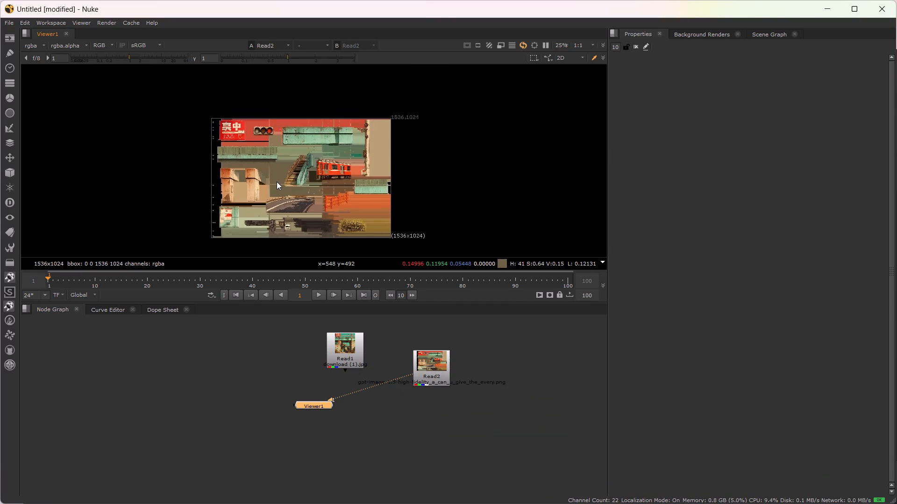
{"action": "left_click_drag", "start_coordinate": [277, 182], "coordinate": [278, 183], "text": "alt"}
{"action": "scroll", "coordinate": [275, 178], "scroll_direction": "up", "scroll_amount": 7}
{"action": "left_click_drag", "start_coordinate": [275, 178], "coordinate": [370, 112], "text": "alt"}
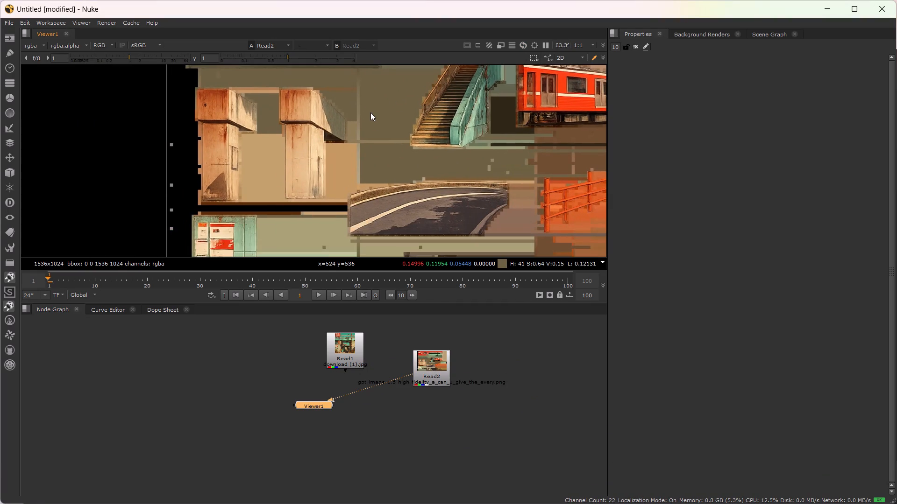
{"action": "scroll", "coordinate": [370, 112], "scroll_direction": "down", "scroll_amount": 2}
{"action": "left_click_drag", "start_coordinate": [431, 159], "coordinate": [398, 140], "text": "alt"}
{"action": "scroll", "coordinate": [367, 176], "scroll_direction": "up", "scroll_amount": 8}
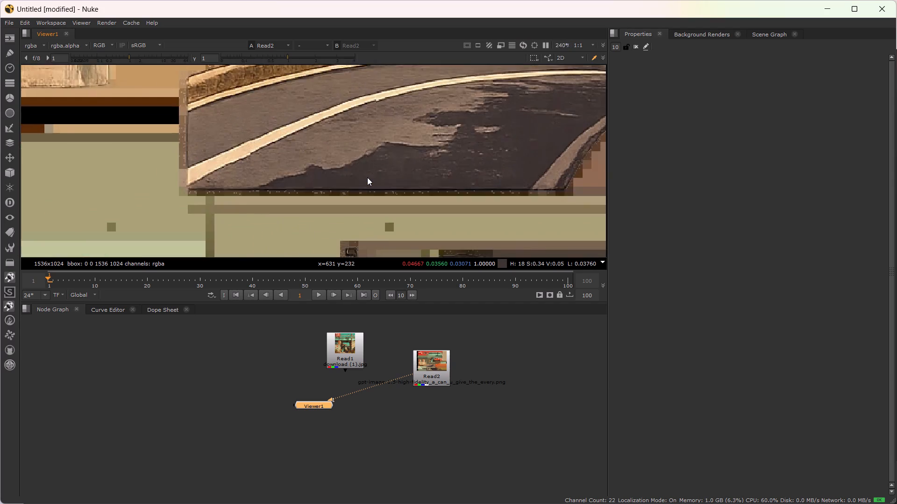
{"action": "scroll", "coordinate": [367, 177], "scroll_direction": "down", "scroll_amount": 8}
{"action": "left_click_drag", "start_coordinate": [366, 187], "coordinate": [362, 151], "text": "alt"}
{"action": "scroll", "coordinate": [362, 151], "scroll_direction": "up", "scroll_amount": 8}
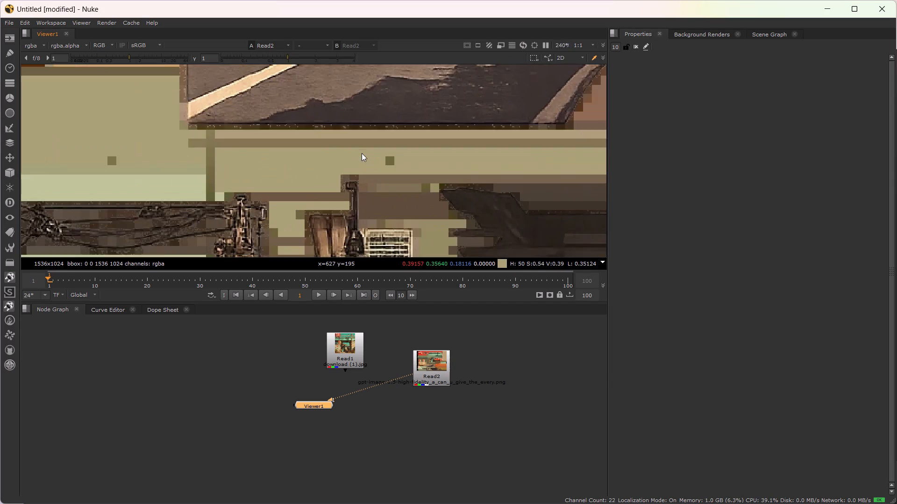
{"action": "scroll", "coordinate": [362, 155], "scroll_direction": "down", "scroll_amount": 9}
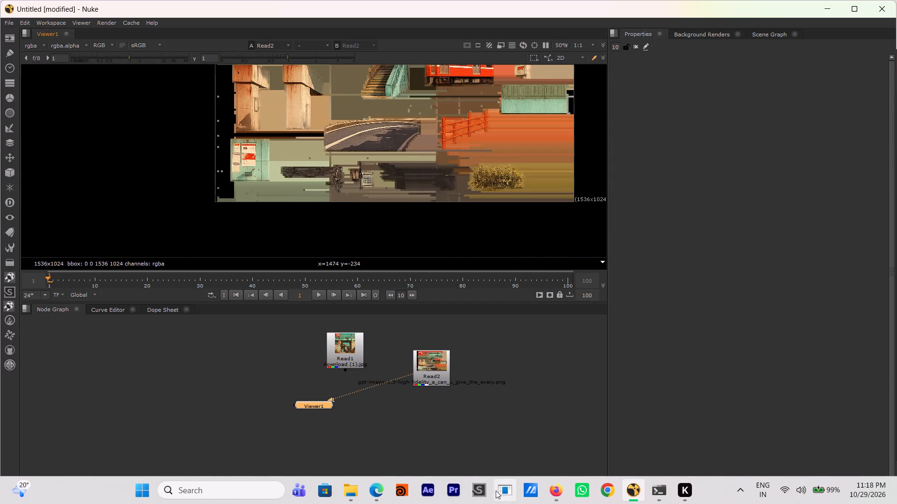
Switch to Microsoft Edge, search for "webp to png" in a new tab, and open FreeConvert's WebP to PNG Converter.
{"action": "left_click", "coordinate": [378, 487]}
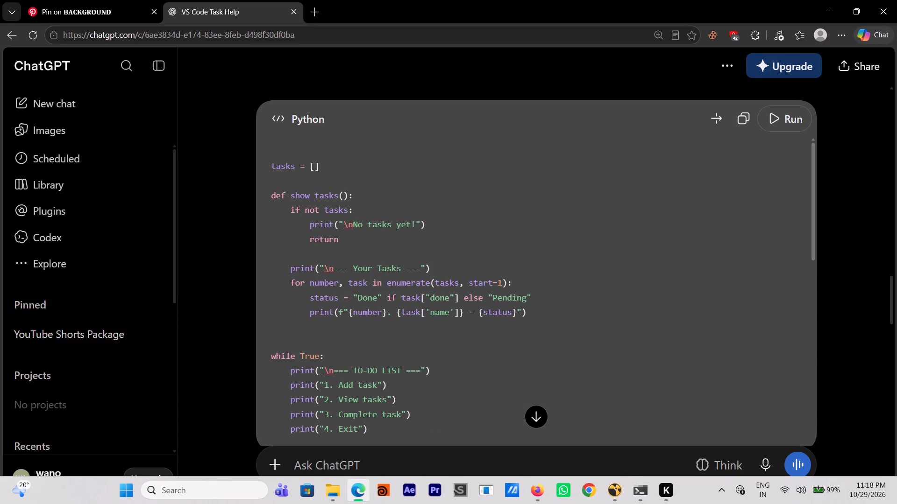
{"action": "left_click", "coordinate": [318, 9]}
{"action": "type", "text": "we"}
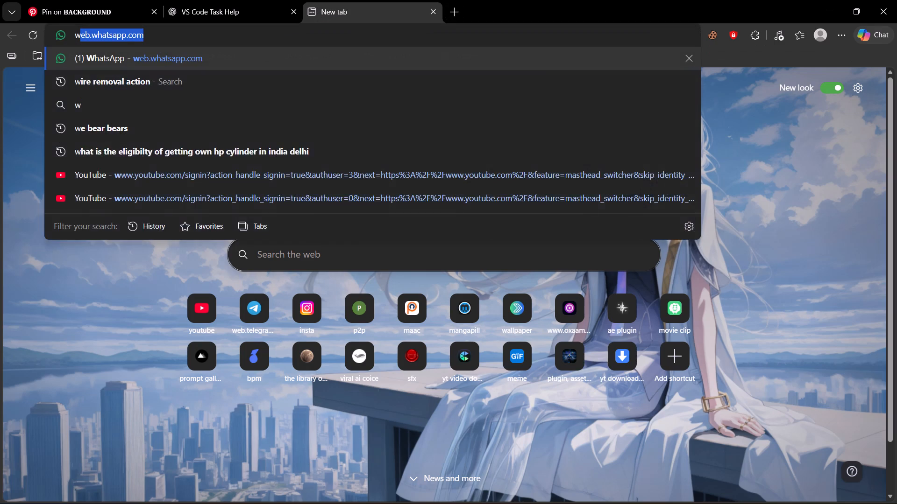
{"action": "type", "text": "bp to"}
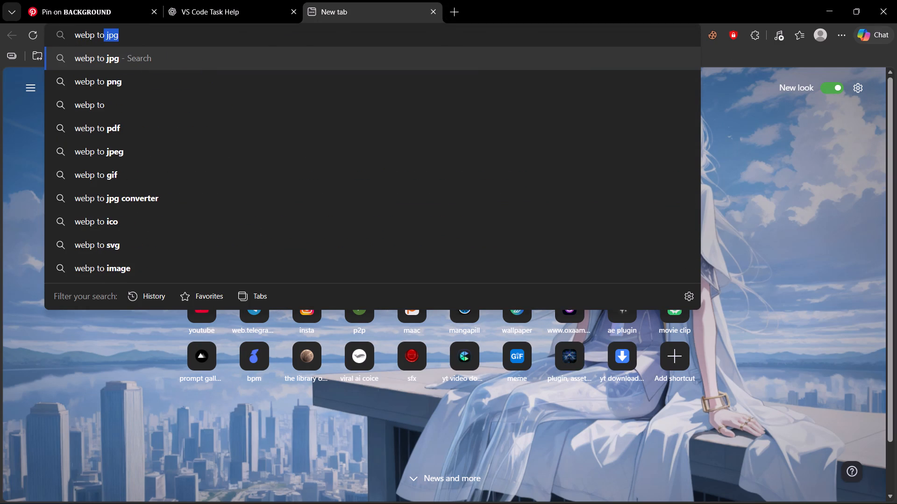
{"action": "key", "text": "Down"}
{"action": "key", "text": "Return"}
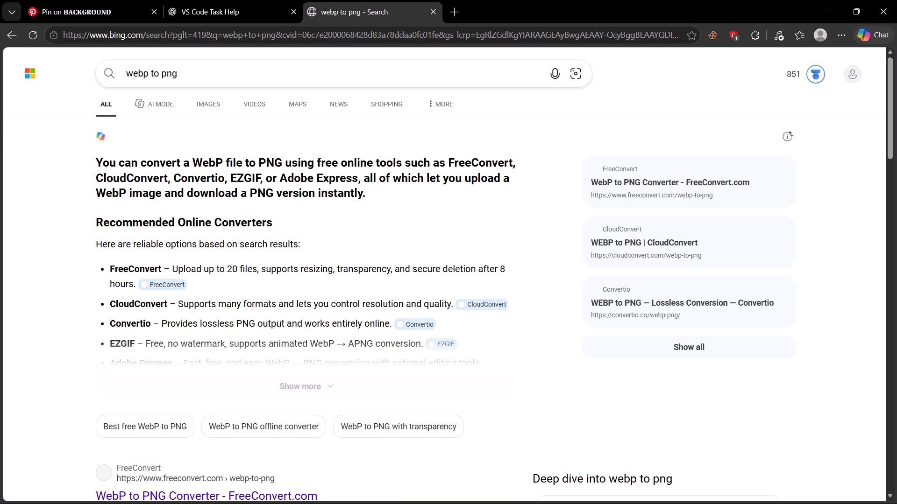
{"action": "scroll", "coordinate": [220, 221], "scroll_direction": "down", "scroll_amount": 6}
{"action": "left_click", "coordinate": [220, 142]}
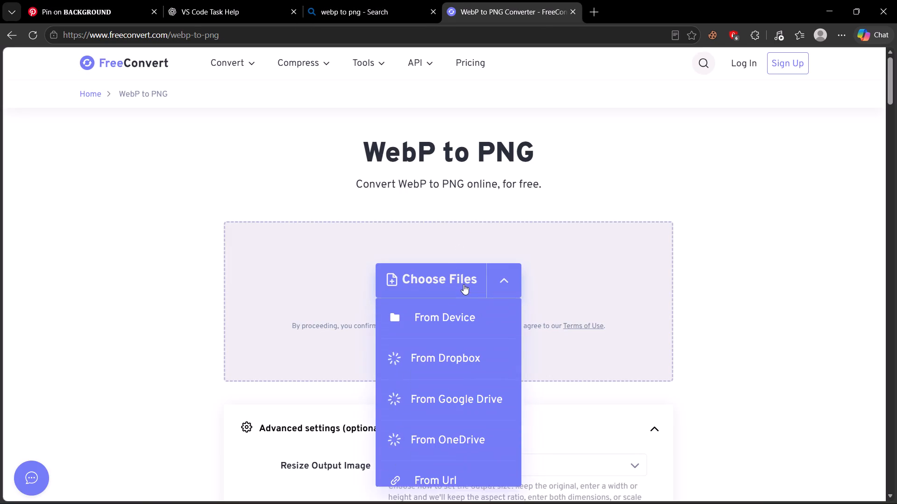
Convert gpt-image-1.5-high-fidelity_a_can_u_give_the_every.webp from Downloads to PNG with FreeConvert and download the result.
{"action": "left_click", "coordinate": [464, 284]}
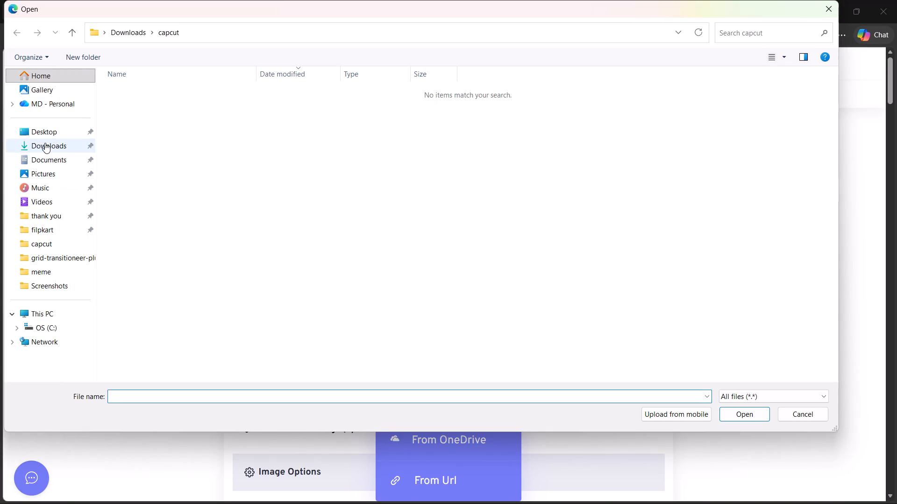
{"action": "left_click", "coordinate": [45, 143]}
{"action": "scroll", "coordinate": [178, 166], "scroll_direction": "up", "scroll_amount": 10}
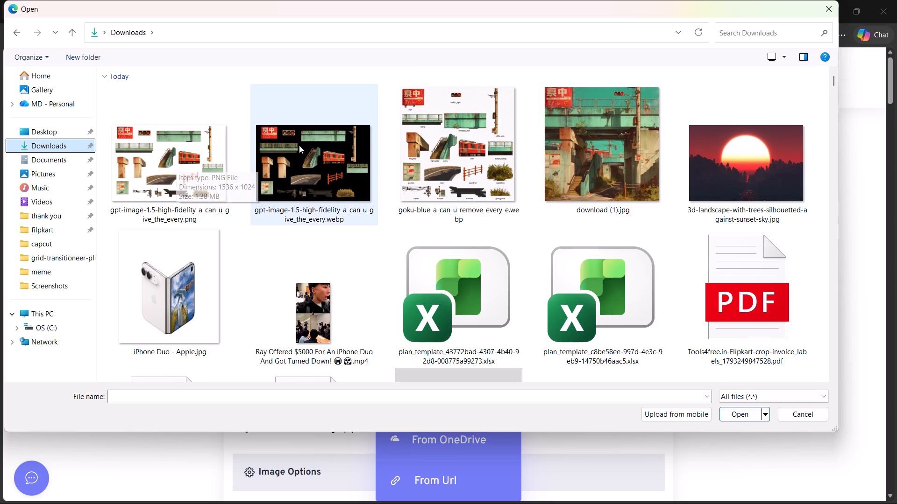
{"action": "left_click", "coordinate": [297, 145]}
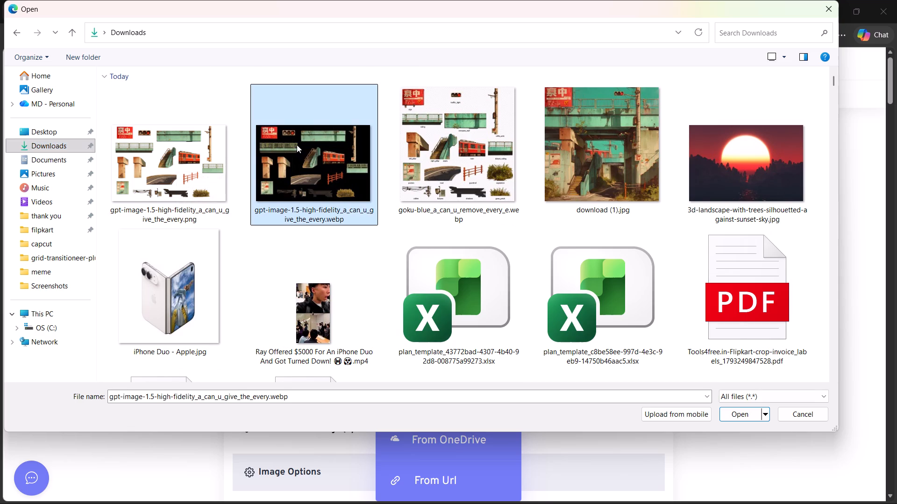
{"action": "key", "text": "Return"}
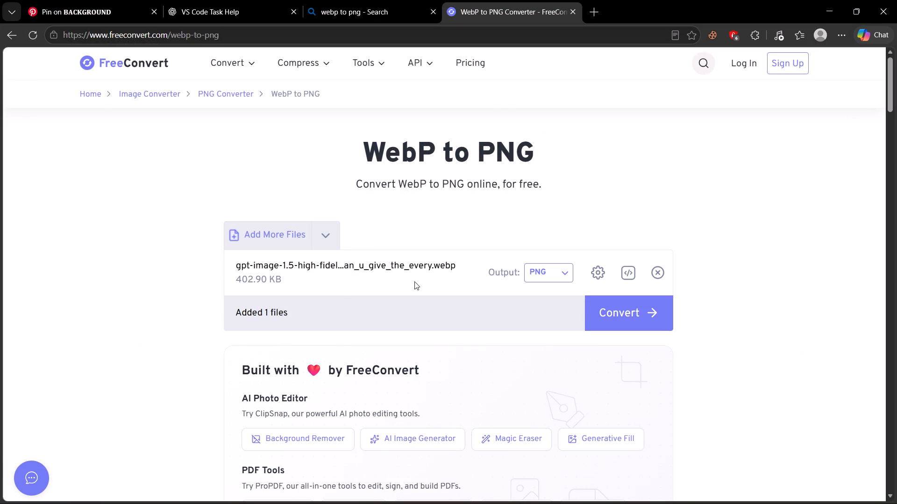
{"action": "left_click", "coordinate": [616, 312]}
{"action": "scroll", "coordinate": [747, 302], "scroll_direction": "down", "scroll_amount": 2}
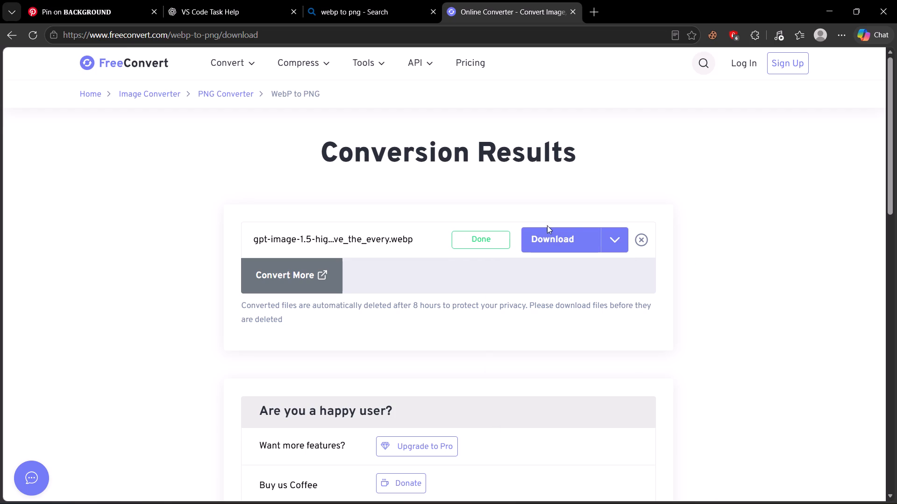
{"action": "left_click", "coordinate": [550, 233]}
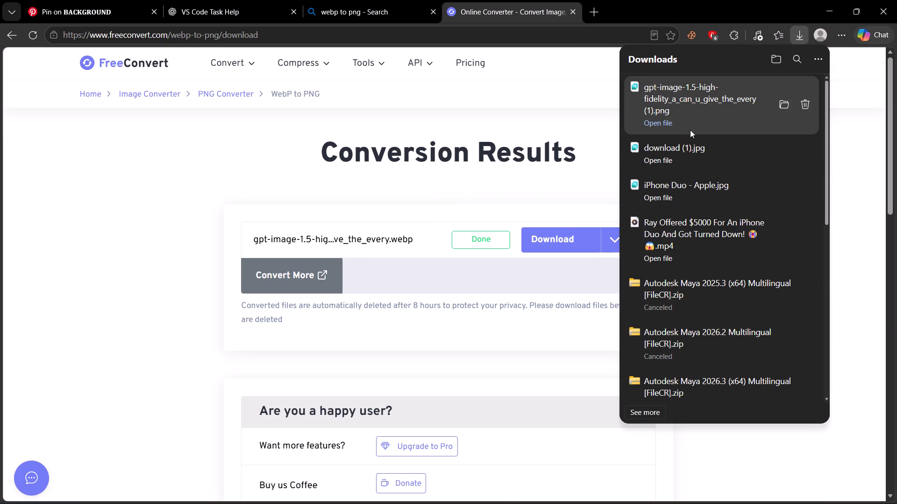
Bring gpt-image-1.5-high-fidelity_a_can_u_give_the_every (1).png into Nuke's node graph below the first PNG and show it in the viewer.
{"action": "left_click_drag", "start_coordinate": [692, 91], "coordinate": [649, 484]}
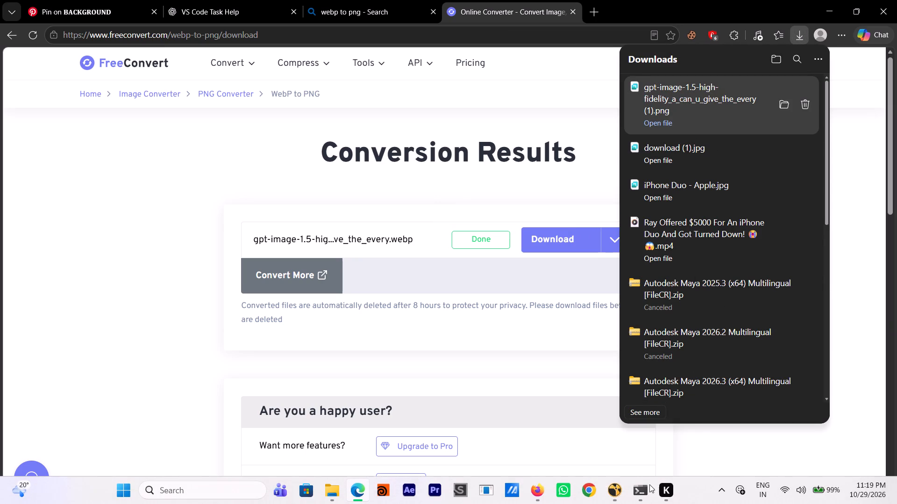
{"action": "left_click_drag", "start_coordinate": [649, 484], "coordinate": [418, 406]}
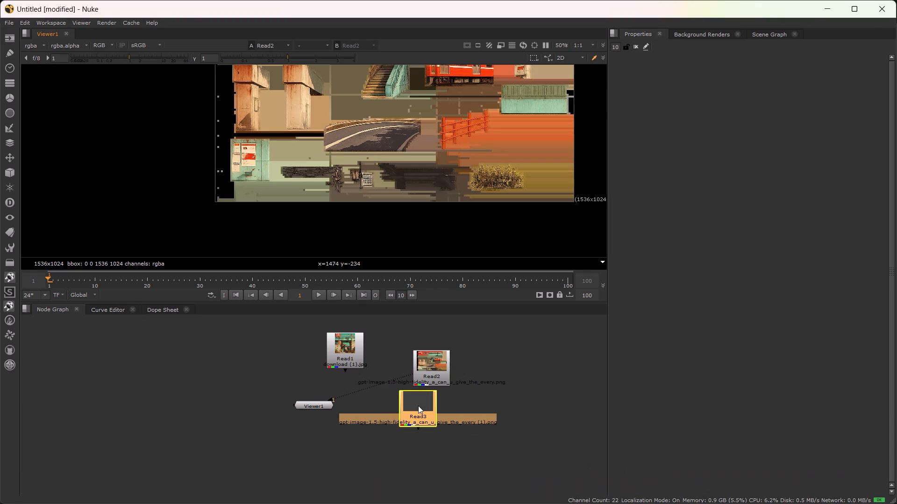
{"action": "key", "text": "1"}
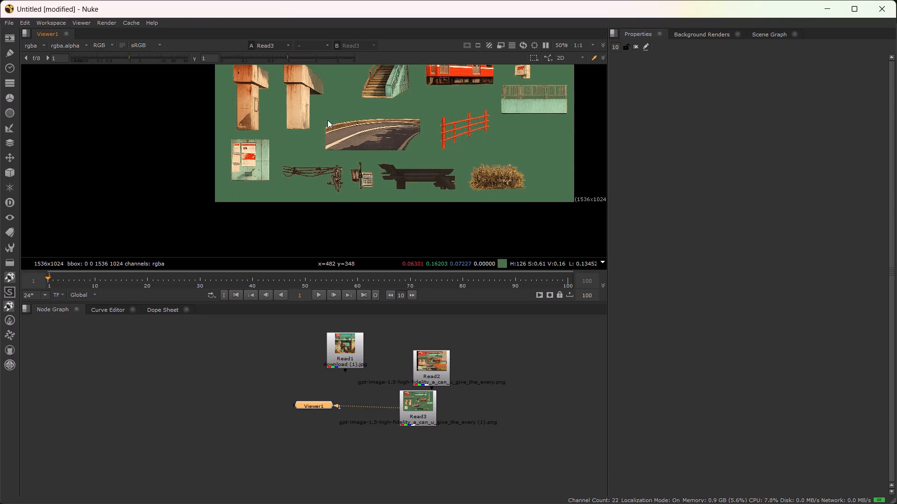
Examine the second PNG's cut-out elements and their edges up close, especially the railed bridge section, and check the whole sheet.
{"action": "scroll", "coordinate": [327, 119], "scroll_direction": "down", "scroll_amount": 2}
{"action": "left_click_drag", "start_coordinate": [344, 121], "coordinate": [353, 209], "text": "alt"}
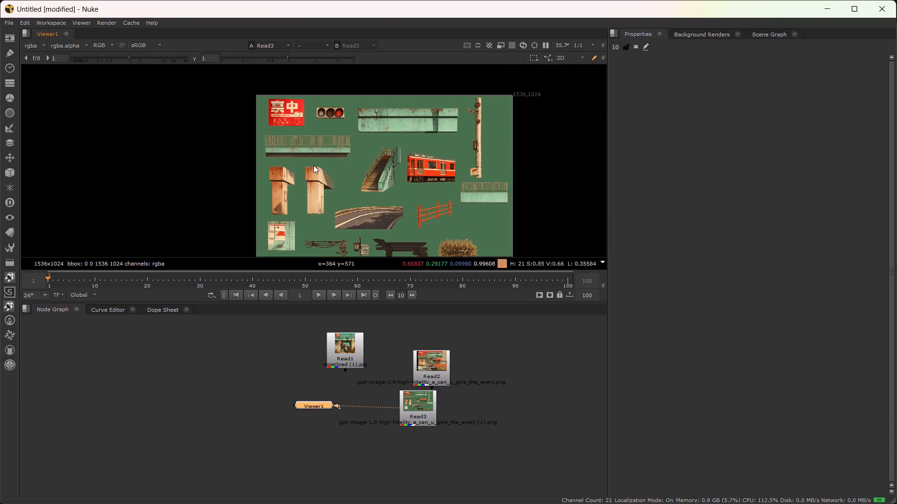
{"action": "scroll", "coordinate": [310, 158], "scroll_direction": "up", "scroll_amount": 10}
{"action": "scroll", "coordinate": [310, 158], "scroll_direction": "down", "scroll_amount": 3}
{"action": "scroll", "coordinate": [310, 158], "scroll_direction": "up", "scroll_amount": 7}
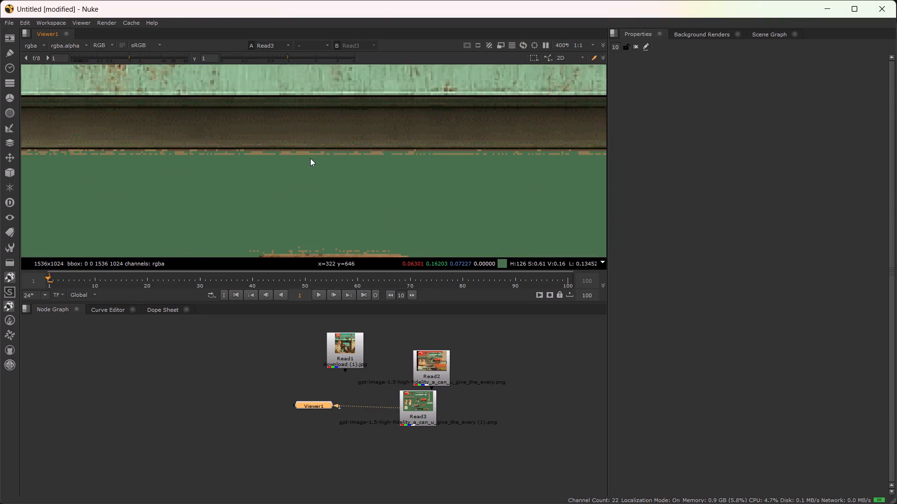
{"action": "scroll", "coordinate": [310, 158], "scroll_direction": "down", "scroll_amount": 8}
{"action": "left_click_drag", "start_coordinate": [304, 161], "coordinate": [275, 213], "text": "alt"}
{"action": "scroll", "coordinate": [268, 205], "scroll_direction": "up", "scroll_amount": 6}
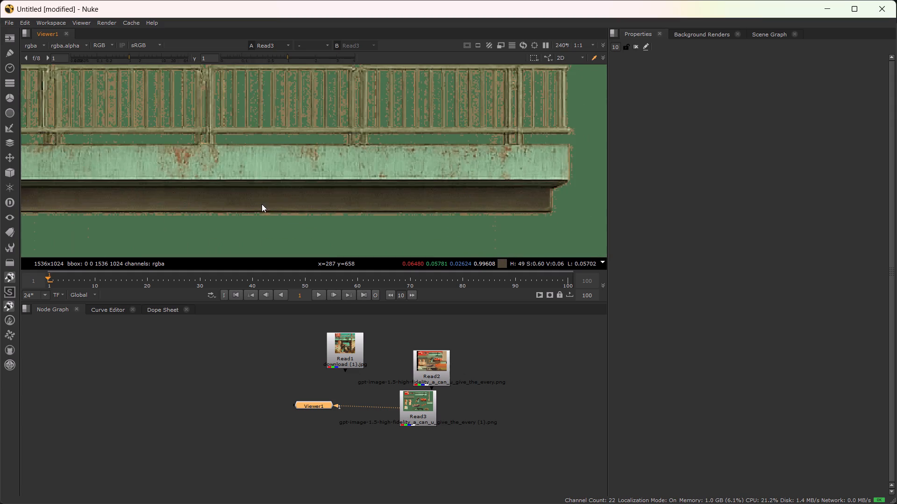
{"action": "scroll", "coordinate": [262, 204], "scroll_direction": "up", "scroll_amount": 3}
{"action": "scroll", "coordinate": [260, 203], "scroll_direction": "down", "scroll_amount": 13}
{"action": "left_click_drag", "start_coordinate": [348, 212], "coordinate": [284, 171], "text": "alt"}
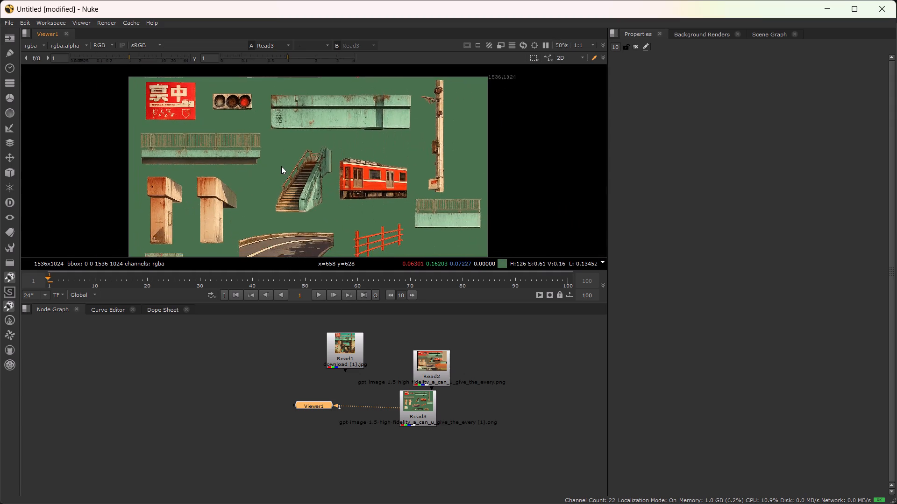
{"action": "scroll", "coordinate": [281, 166], "scroll_direction": "down", "scroll_amount": 3}
{"action": "left_click_drag", "start_coordinate": [284, 180], "coordinate": [290, 154], "text": "alt"}
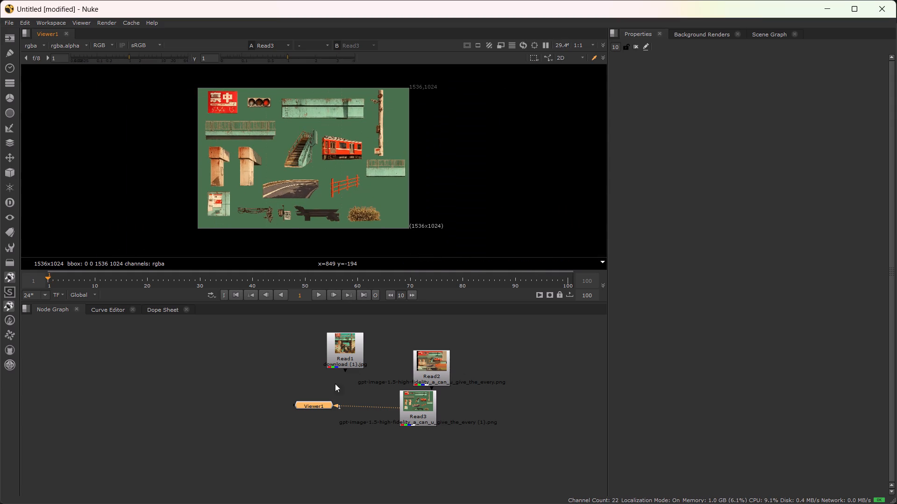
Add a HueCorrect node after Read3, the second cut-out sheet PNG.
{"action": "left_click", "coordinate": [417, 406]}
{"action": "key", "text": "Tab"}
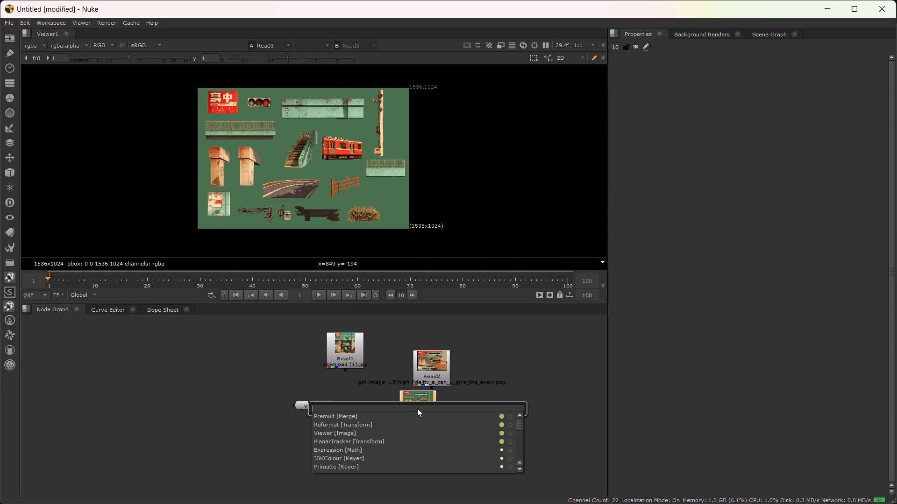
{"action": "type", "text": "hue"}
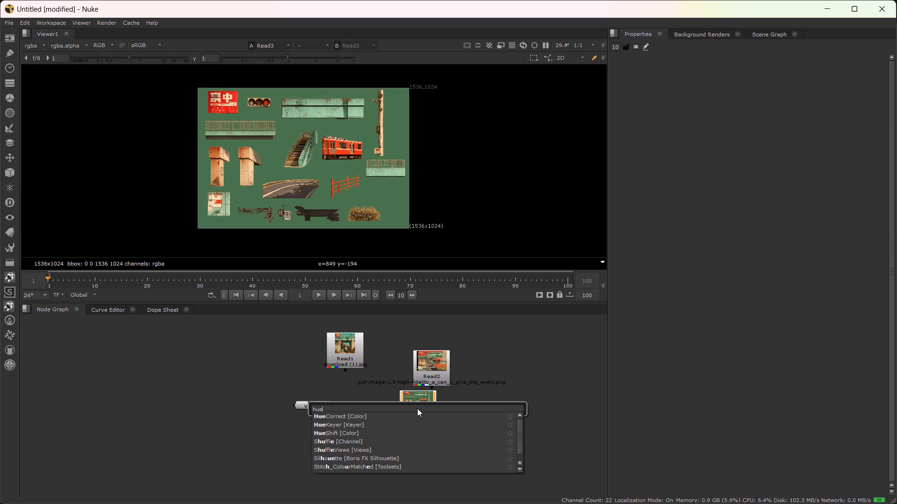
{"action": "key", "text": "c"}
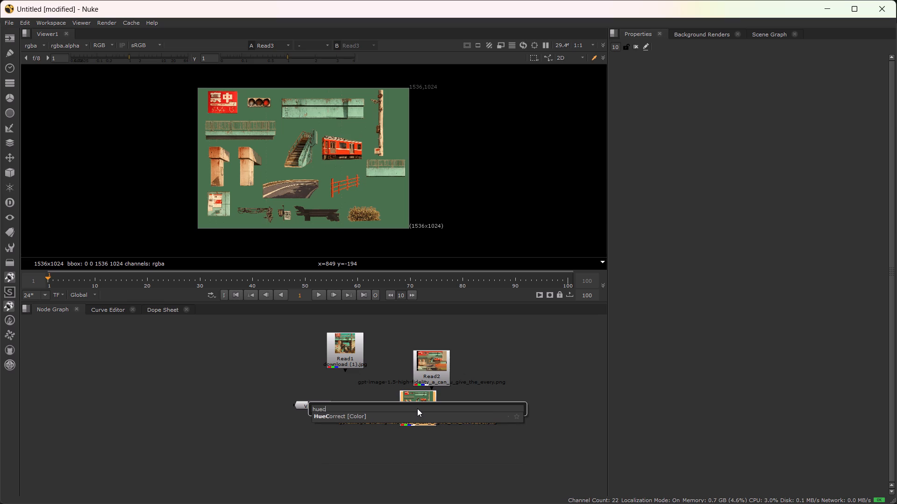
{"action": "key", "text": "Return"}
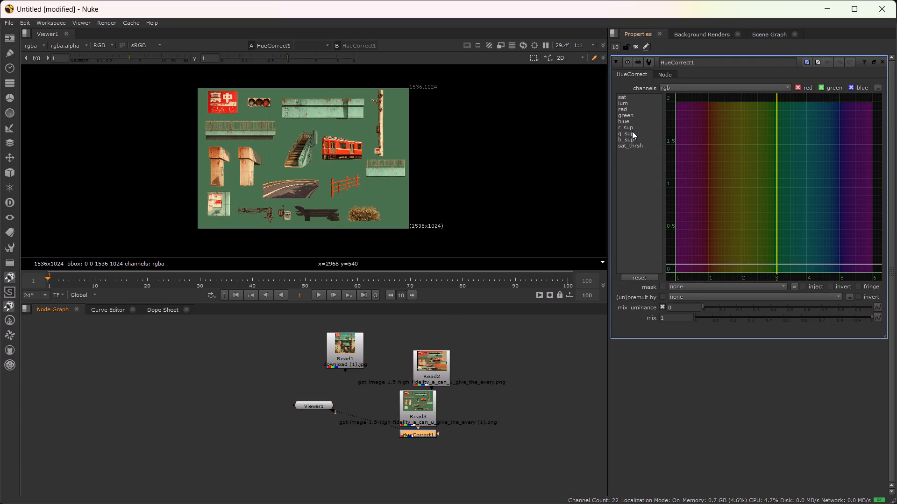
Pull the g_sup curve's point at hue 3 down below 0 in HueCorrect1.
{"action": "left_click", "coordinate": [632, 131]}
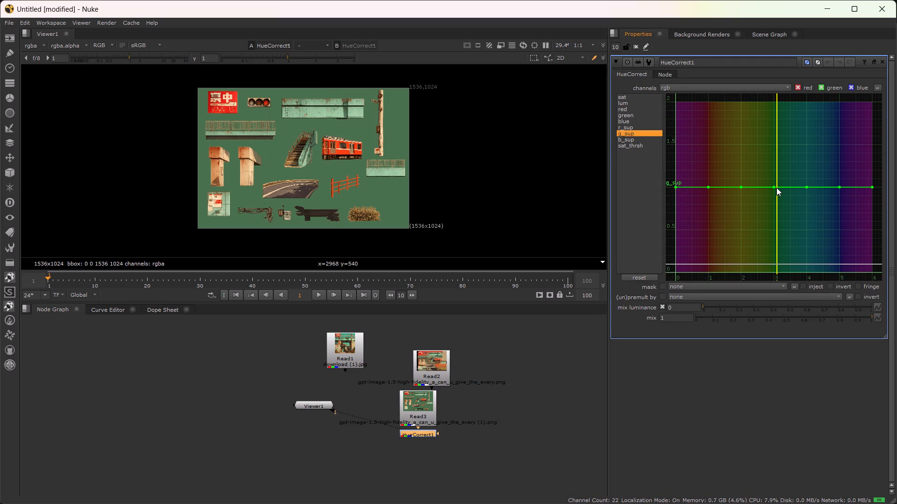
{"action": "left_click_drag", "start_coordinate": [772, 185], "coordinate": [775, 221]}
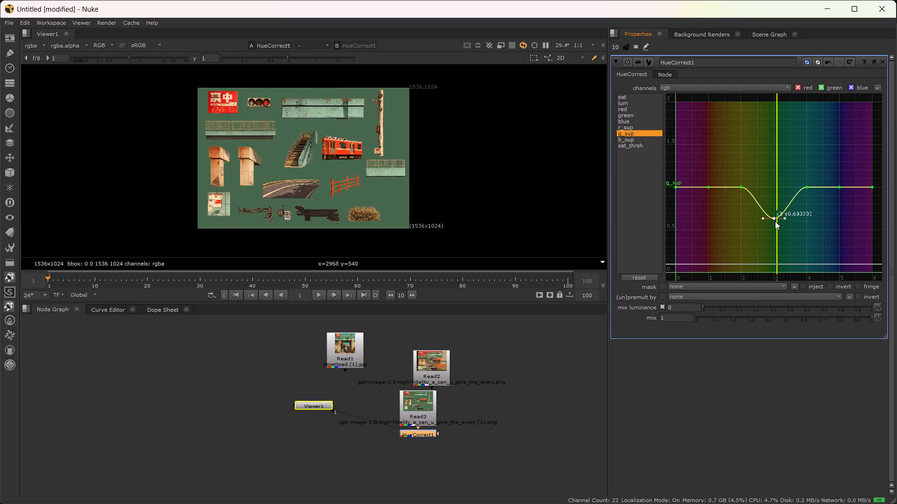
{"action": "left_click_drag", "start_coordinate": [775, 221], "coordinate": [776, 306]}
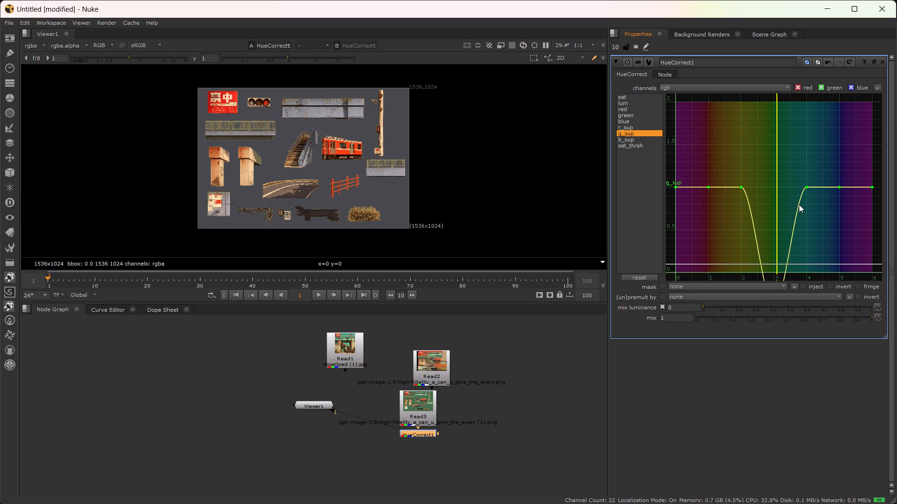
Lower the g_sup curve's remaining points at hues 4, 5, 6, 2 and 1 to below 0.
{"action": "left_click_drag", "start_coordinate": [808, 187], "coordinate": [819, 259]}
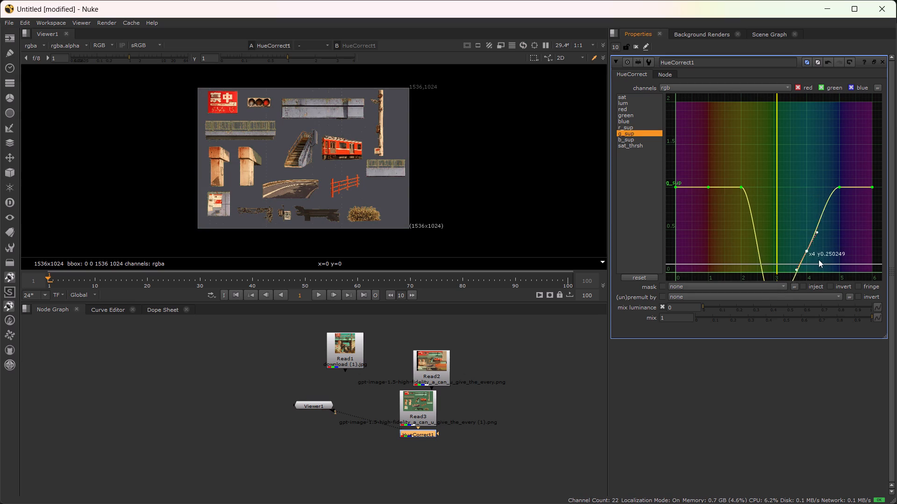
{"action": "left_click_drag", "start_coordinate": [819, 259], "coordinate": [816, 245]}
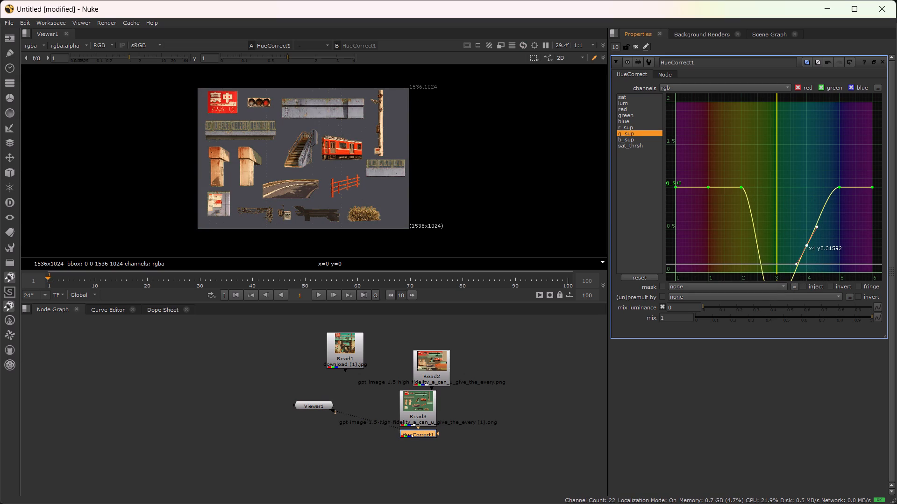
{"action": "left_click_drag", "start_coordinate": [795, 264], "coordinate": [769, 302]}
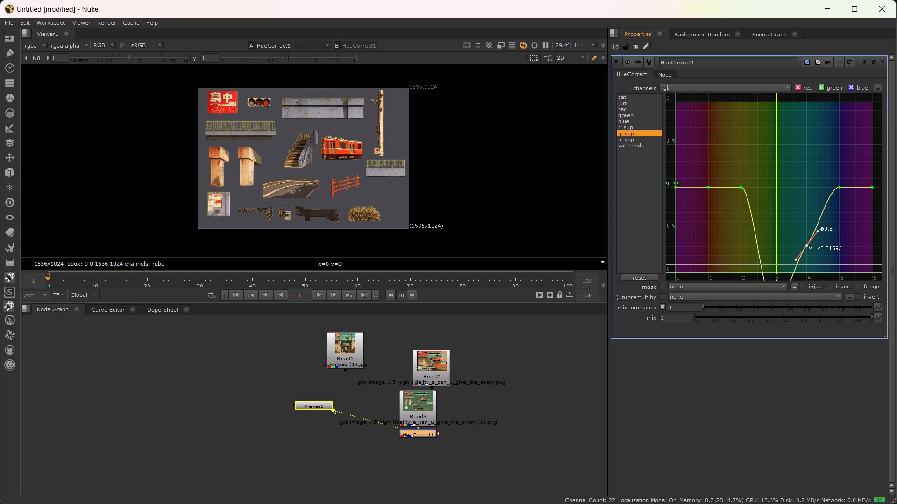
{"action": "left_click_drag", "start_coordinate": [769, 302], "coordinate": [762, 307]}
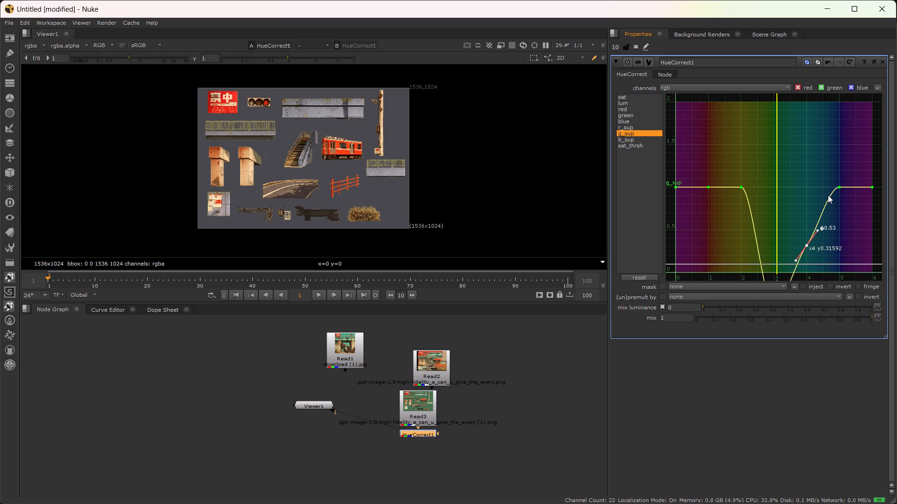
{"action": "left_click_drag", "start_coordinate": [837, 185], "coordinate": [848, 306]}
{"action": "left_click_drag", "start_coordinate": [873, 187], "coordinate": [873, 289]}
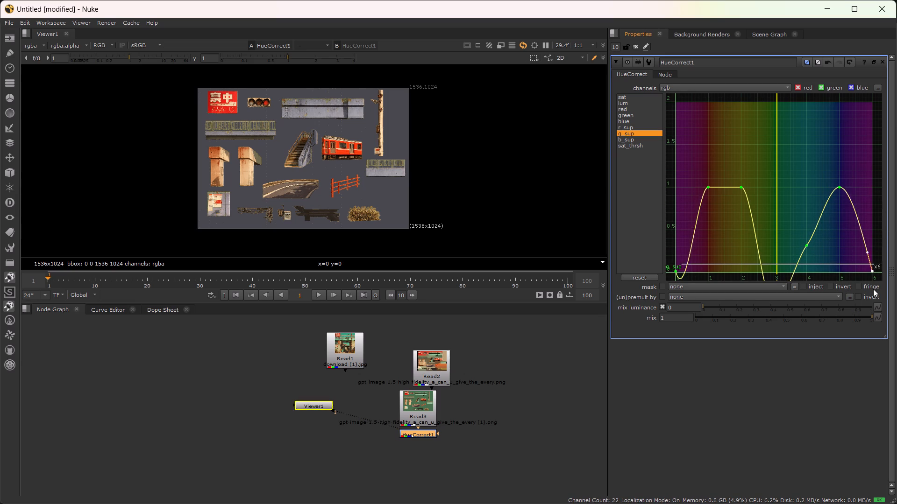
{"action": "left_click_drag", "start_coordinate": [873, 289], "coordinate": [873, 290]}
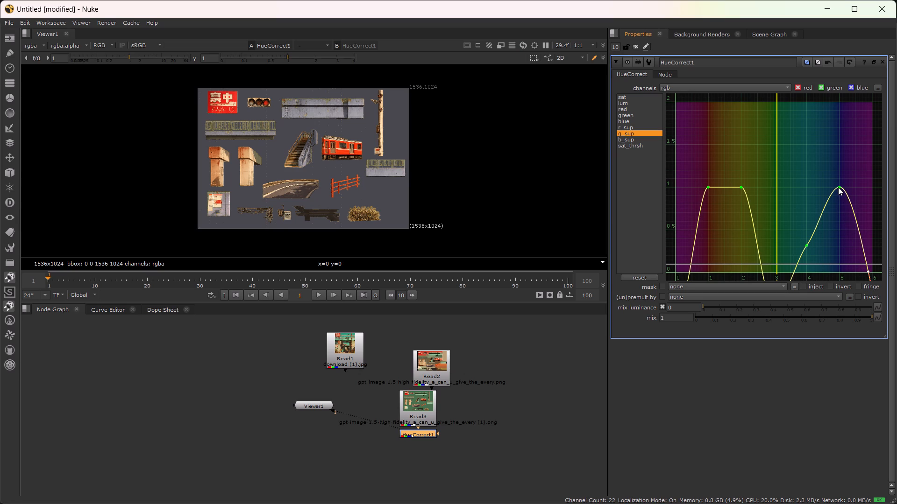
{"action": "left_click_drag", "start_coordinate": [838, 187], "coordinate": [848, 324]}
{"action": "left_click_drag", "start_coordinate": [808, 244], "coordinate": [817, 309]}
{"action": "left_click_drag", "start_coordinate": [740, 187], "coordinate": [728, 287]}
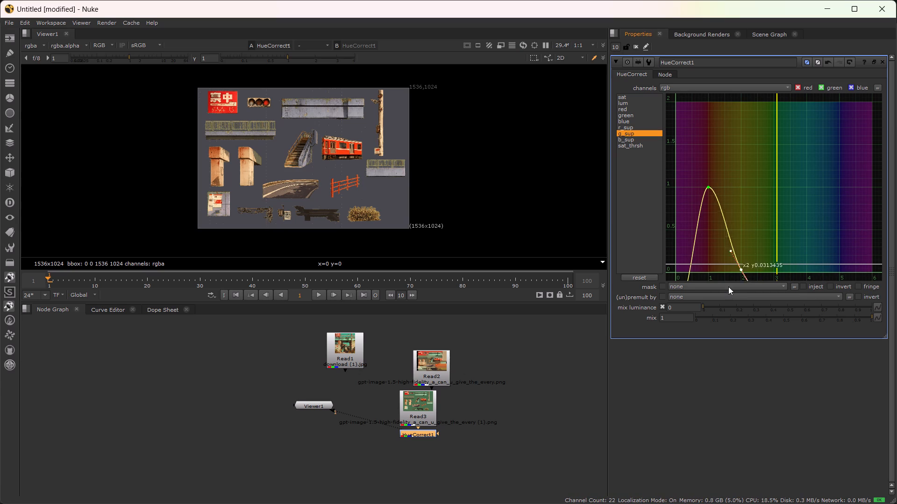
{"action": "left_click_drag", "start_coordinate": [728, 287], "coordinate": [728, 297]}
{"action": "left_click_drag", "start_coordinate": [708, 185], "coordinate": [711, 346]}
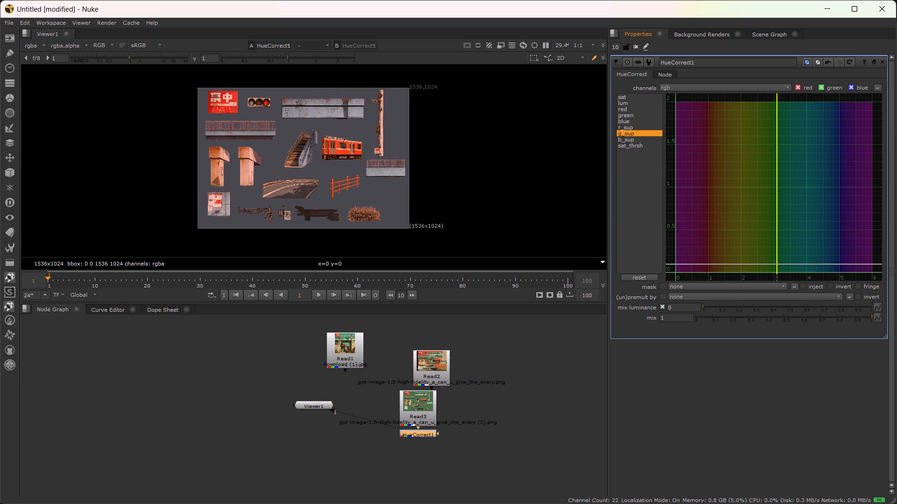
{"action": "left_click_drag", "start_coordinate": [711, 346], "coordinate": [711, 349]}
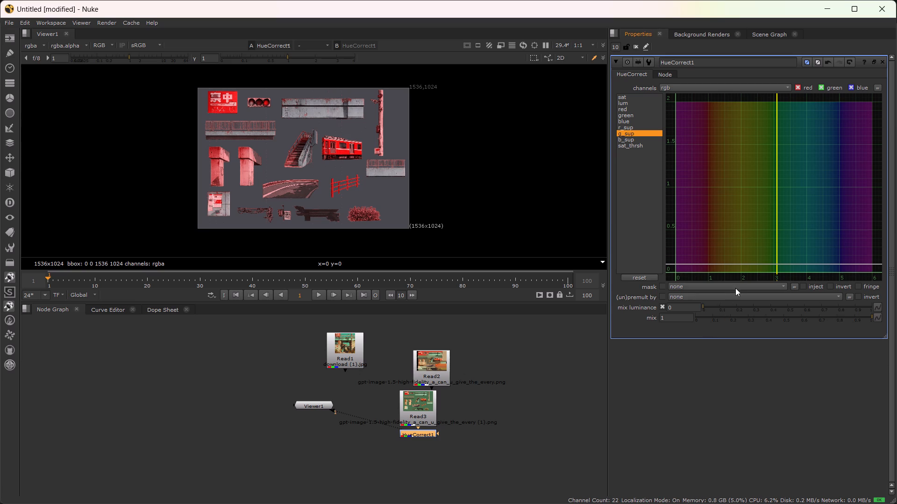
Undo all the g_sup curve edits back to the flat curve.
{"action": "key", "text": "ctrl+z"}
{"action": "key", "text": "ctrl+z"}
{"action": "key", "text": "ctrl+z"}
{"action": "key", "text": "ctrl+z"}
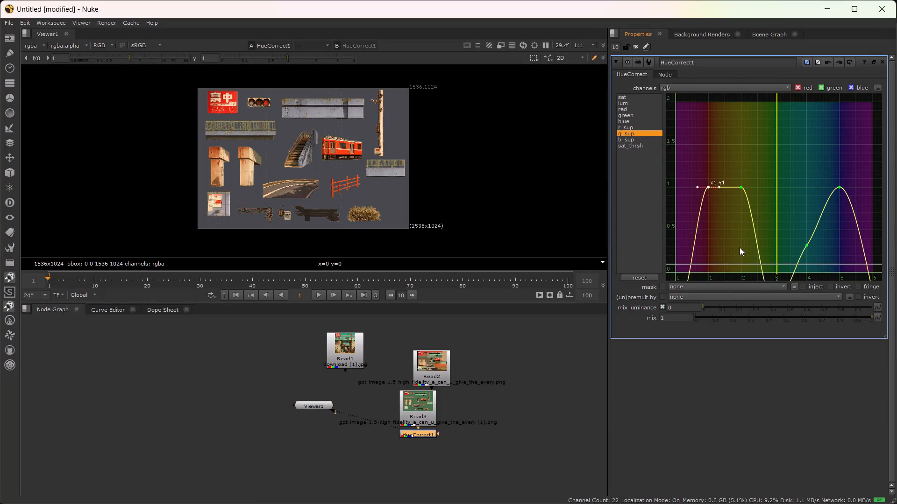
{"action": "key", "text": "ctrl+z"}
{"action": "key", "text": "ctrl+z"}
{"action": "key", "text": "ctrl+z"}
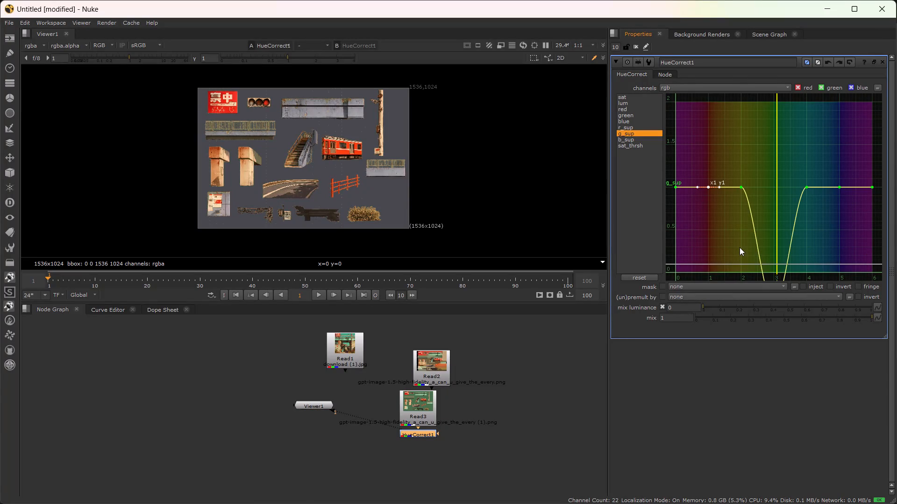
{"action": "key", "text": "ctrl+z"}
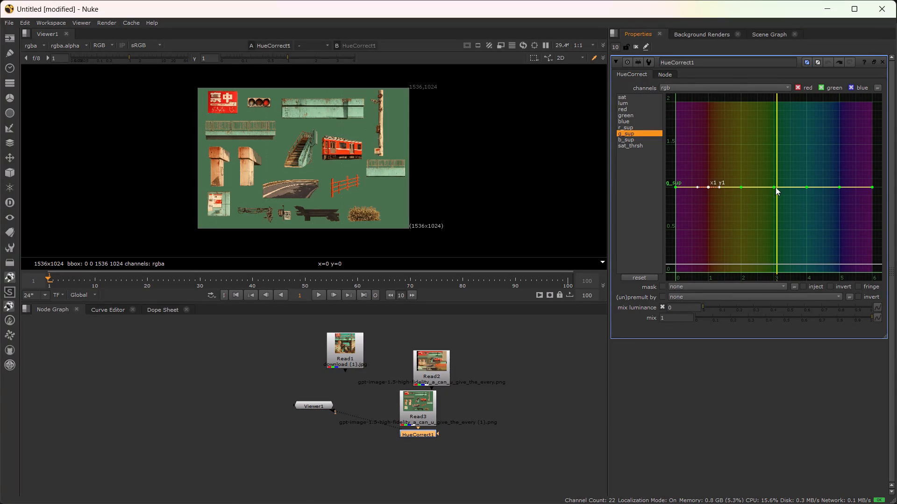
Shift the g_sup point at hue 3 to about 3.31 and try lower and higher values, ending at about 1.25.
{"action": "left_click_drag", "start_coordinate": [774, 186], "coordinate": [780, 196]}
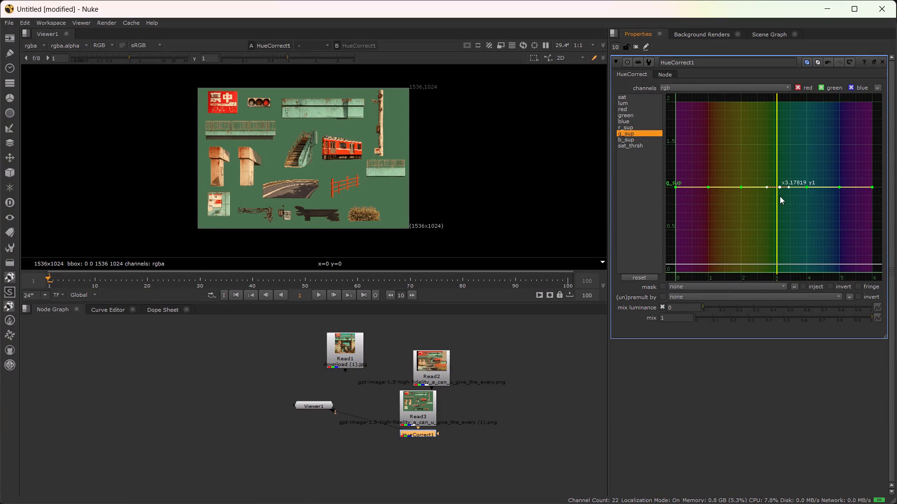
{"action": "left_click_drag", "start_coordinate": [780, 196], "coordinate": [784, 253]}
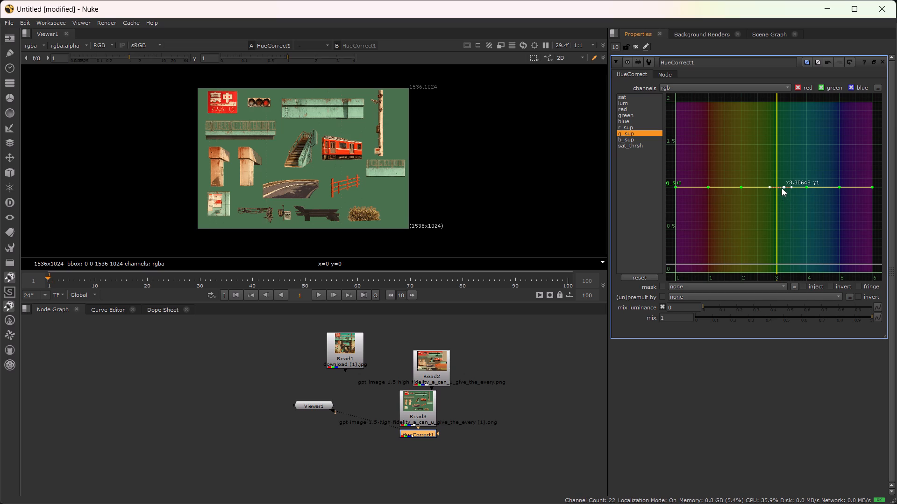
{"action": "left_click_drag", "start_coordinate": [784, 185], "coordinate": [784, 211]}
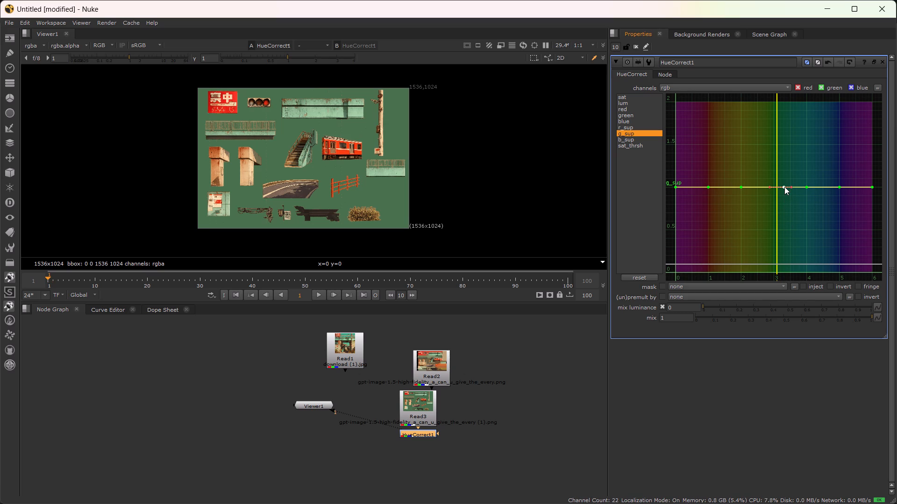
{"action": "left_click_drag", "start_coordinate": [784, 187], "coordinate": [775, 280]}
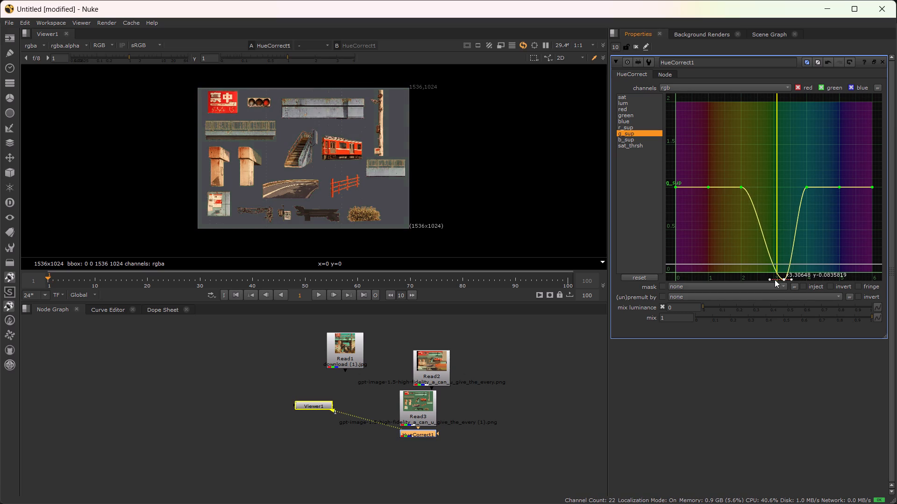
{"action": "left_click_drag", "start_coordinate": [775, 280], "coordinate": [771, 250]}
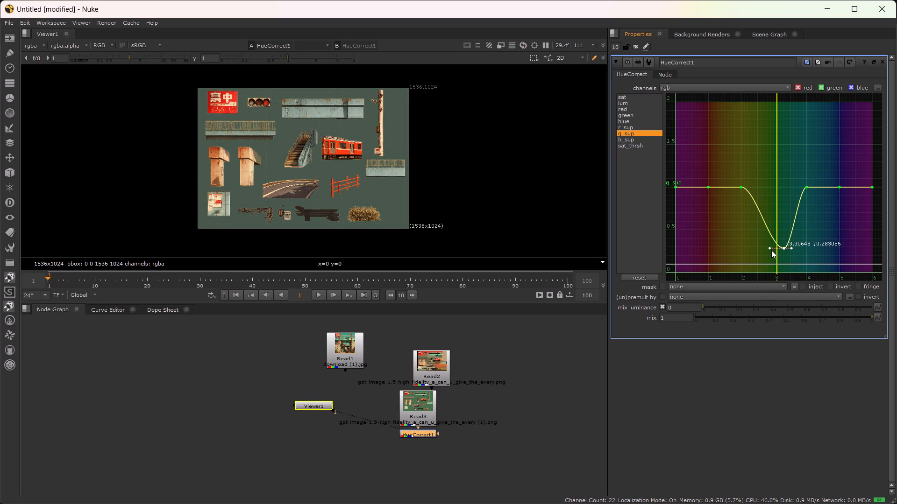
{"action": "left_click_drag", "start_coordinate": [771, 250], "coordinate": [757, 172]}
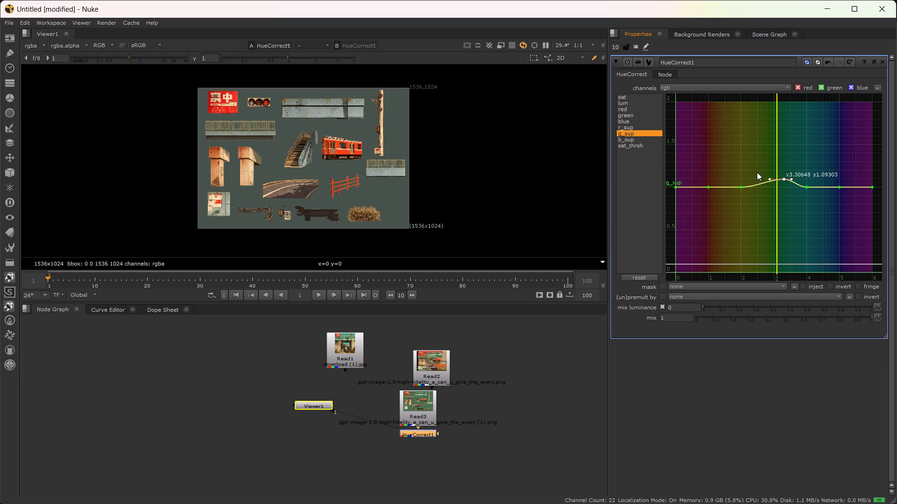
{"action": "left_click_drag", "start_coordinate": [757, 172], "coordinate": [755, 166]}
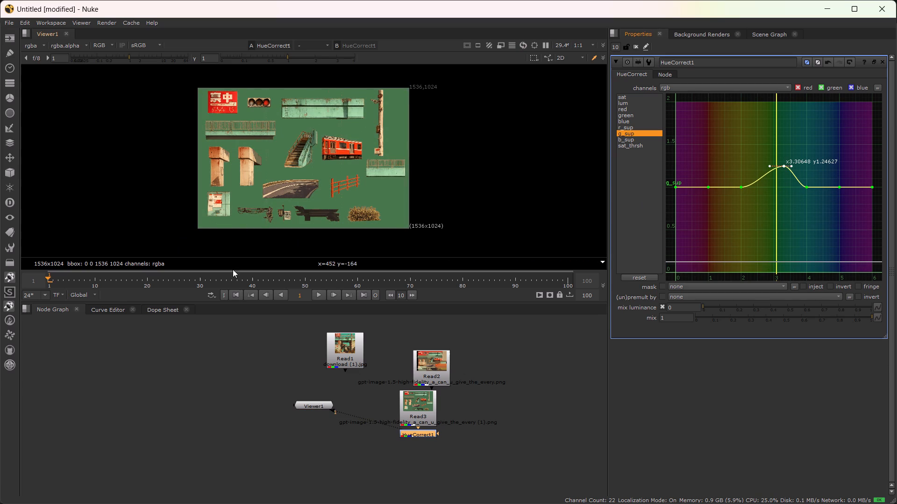
Examine the hue-corrected sheet up close around the red sign, traffic light and green girder.
{"action": "scroll", "coordinate": [217, 107], "scroll_direction": "up", "scroll_amount": 8}
{"action": "scroll", "coordinate": [215, 149], "scroll_direction": "down", "scroll_amount": 2}
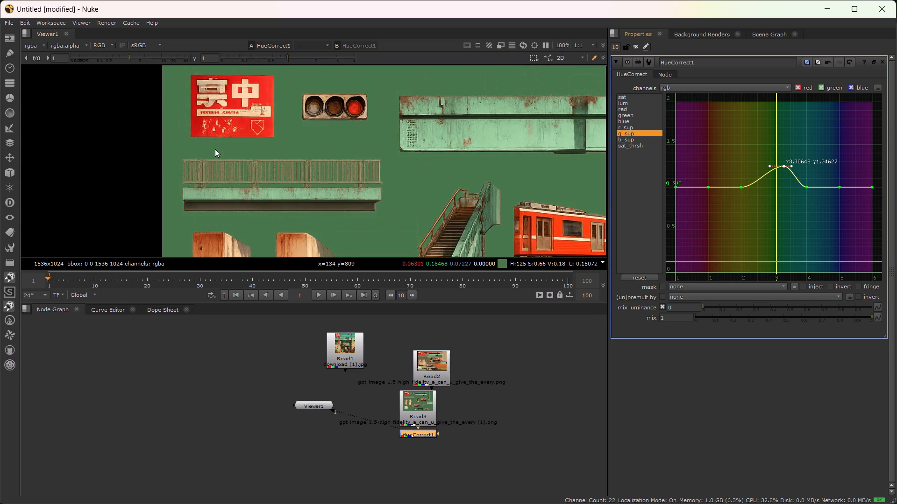
{"action": "scroll", "coordinate": [215, 144], "scroll_direction": "down", "scroll_amount": 1}
{"action": "left_click_drag", "start_coordinate": [217, 124], "coordinate": [209, 190], "text": "alt"}
{"action": "scroll", "coordinate": [210, 178], "scroll_direction": "up", "scroll_amount": 4}
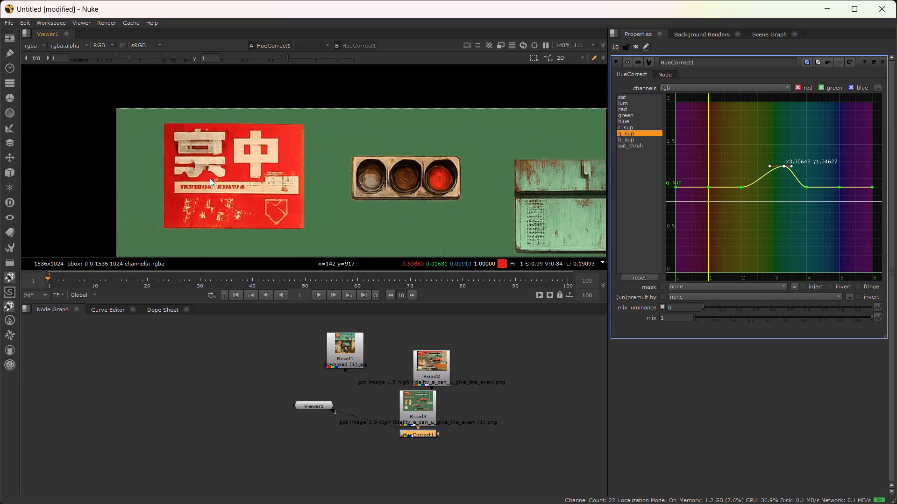
{"action": "left_click_drag", "start_coordinate": [212, 179], "coordinate": [177, 141], "text": "alt"}
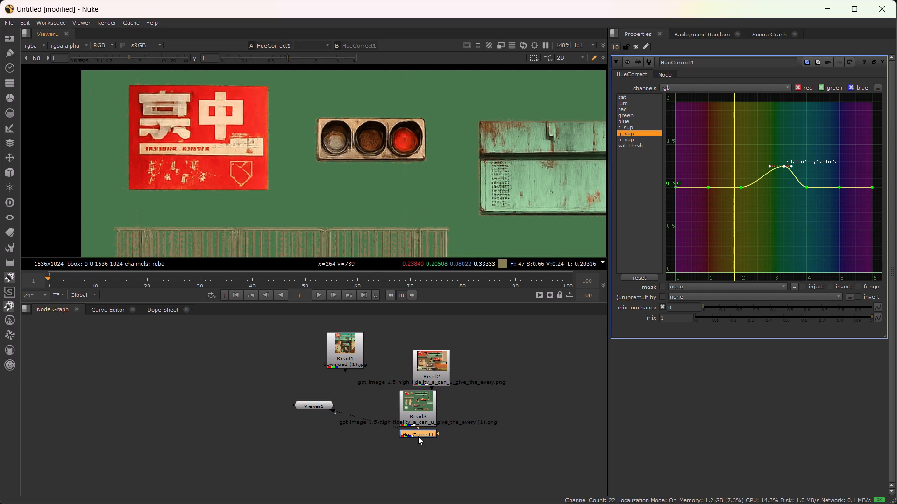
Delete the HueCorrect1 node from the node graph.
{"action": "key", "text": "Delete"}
Move Viewer1 and Read3 well clear of the Read1 and Read2 nodes, with Read3 above the viewer node.
{"action": "left_click", "coordinate": [410, 405]}
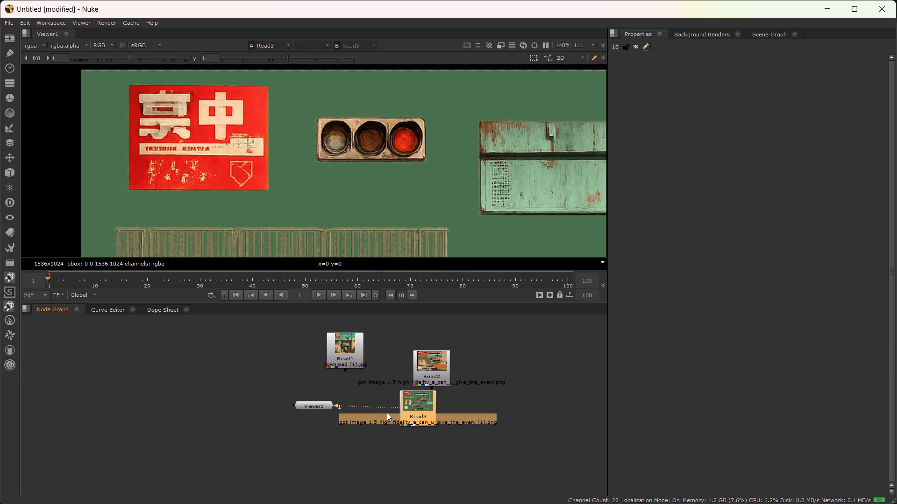
{"action": "left_click_drag", "start_coordinate": [314, 404], "coordinate": [40, 433]}
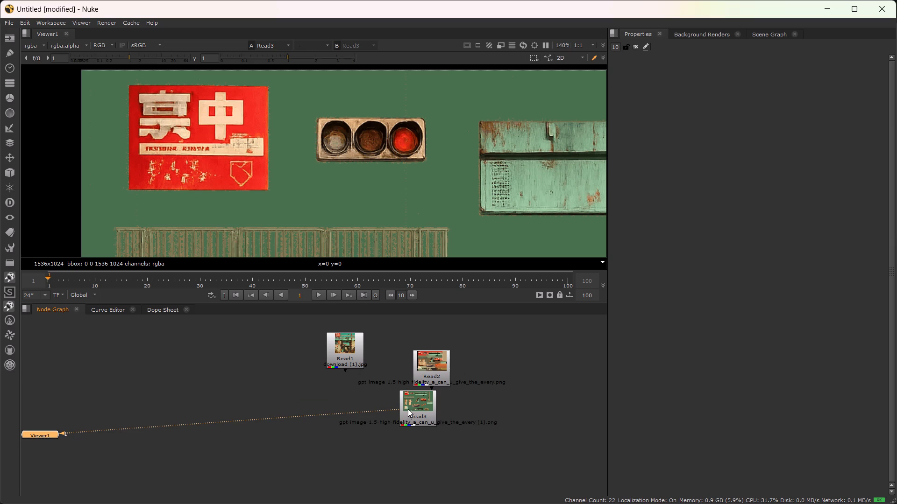
{"action": "left_click_drag", "start_coordinate": [409, 407], "coordinate": [135, 340]}
{"action": "left_click_drag", "start_coordinate": [152, 383], "coordinate": [277, 386], "text": "alt"}
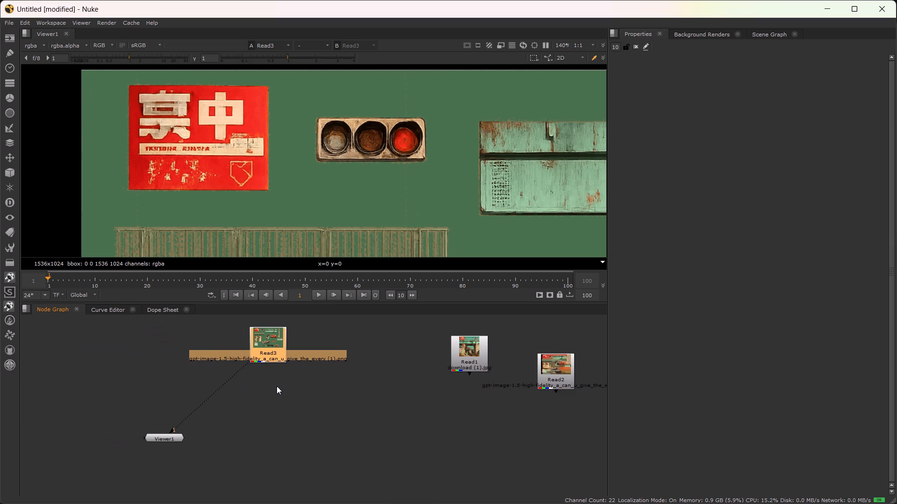
{"action": "left_click_drag", "start_coordinate": [266, 332], "coordinate": [204, 339]}
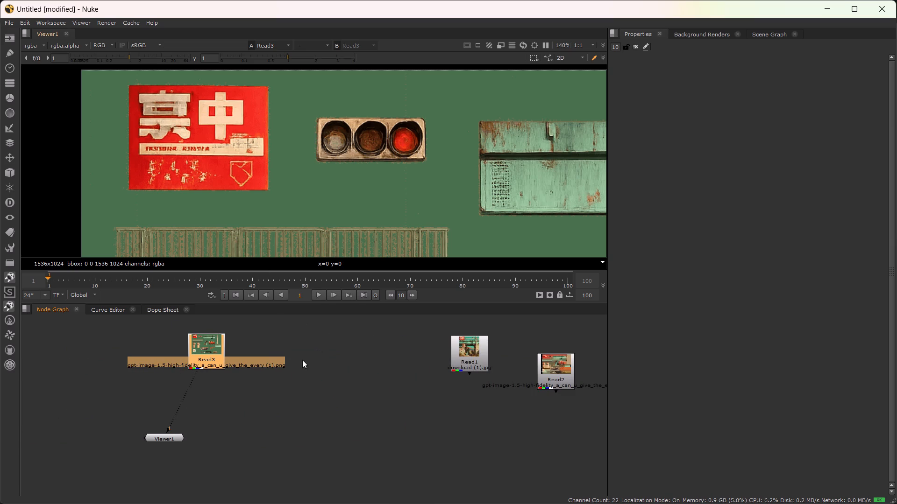
Add a Roto node after Read3 and draw a rectangle shape around the red sign.
{"action": "key", "text": "o"}
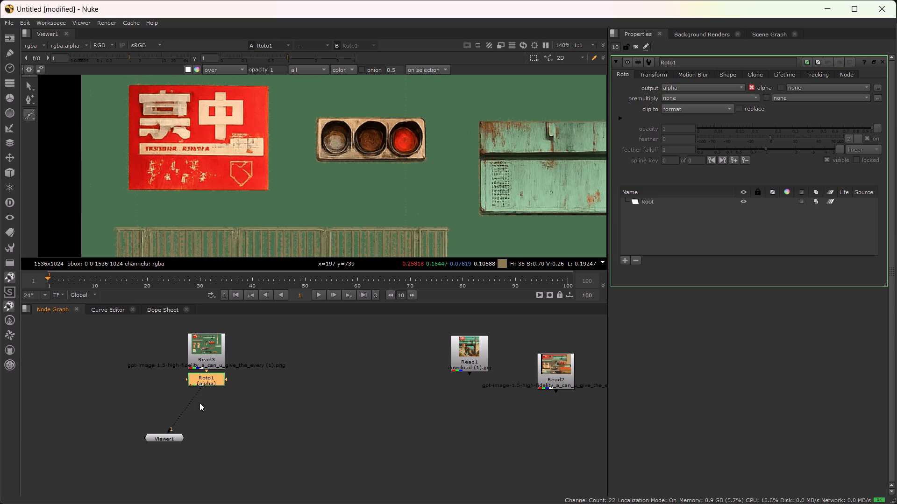
{"action": "double_click", "coordinate": [29, 115]}
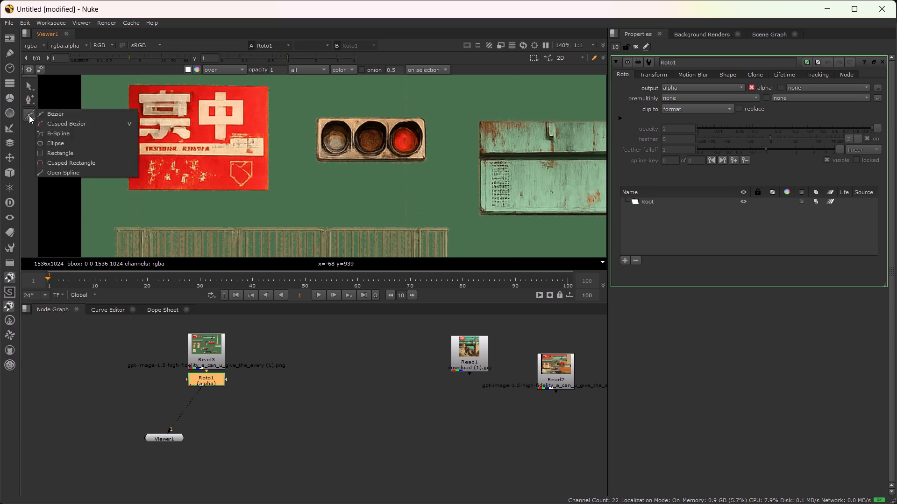
{"action": "right_click", "coordinate": [29, 115]}
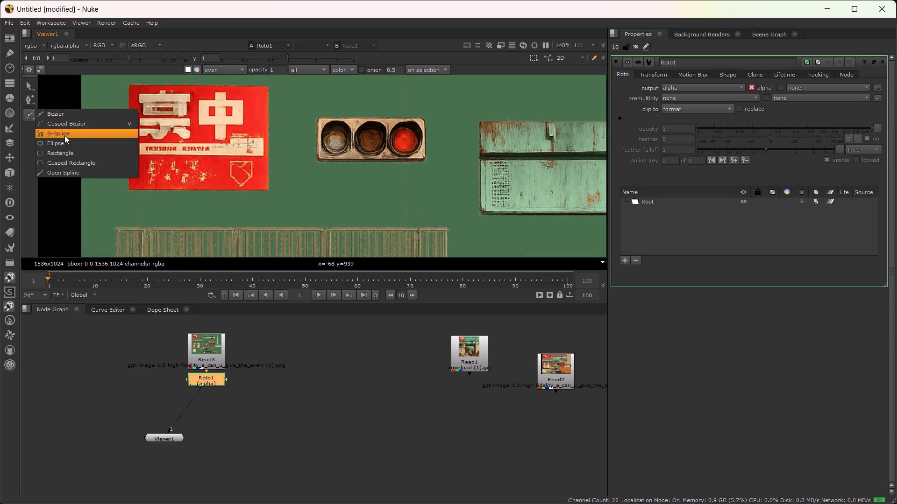
{"action": "left_click", "coordinate": [65, 154]}
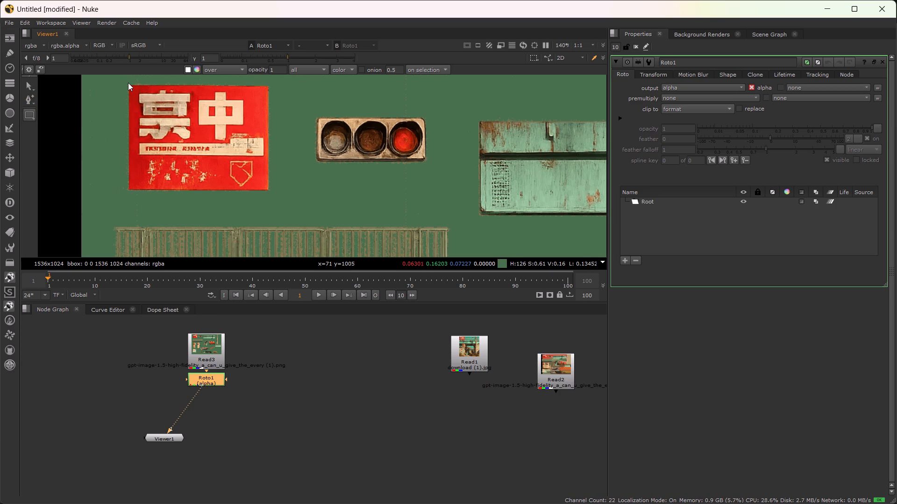
{"action": "left_click_drag", "start_coordinate": [128, 83], "coordinate": [247, 196]}
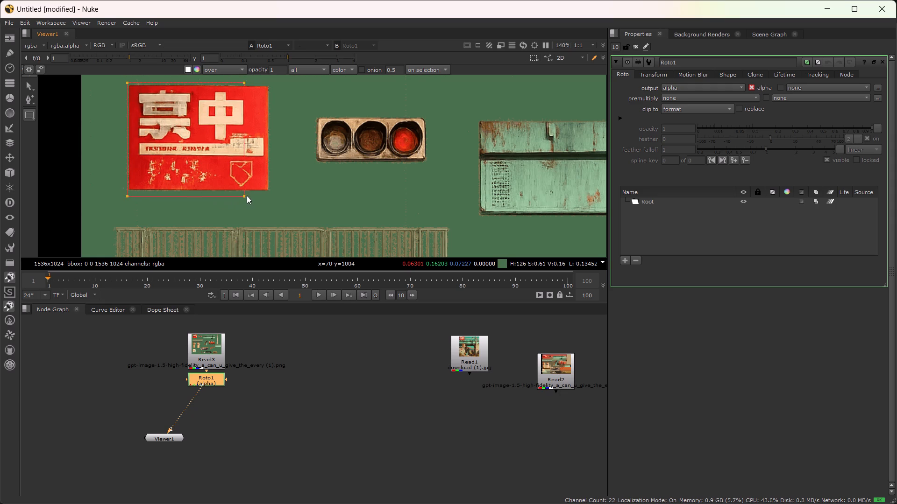
{"action": "left_click_drag", "start_coordinate": [247, 196], "coordinate": [269, 190]}
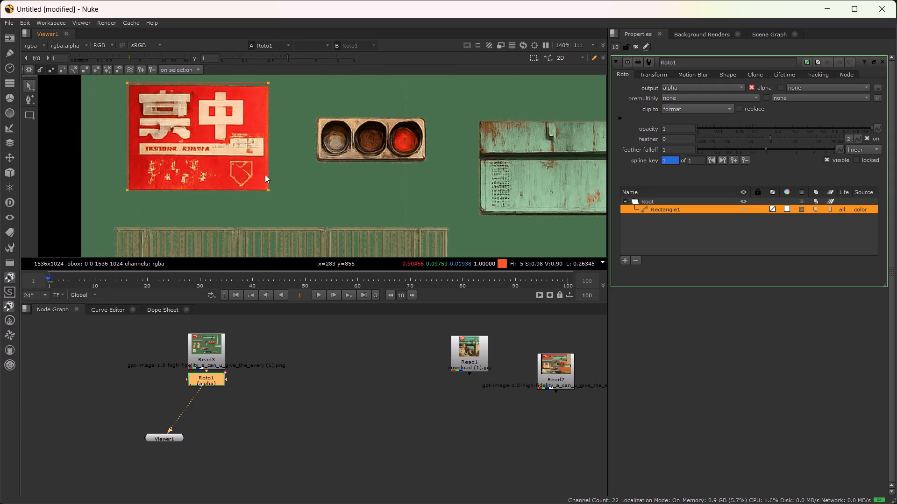
Fit the Roto rectangle's upper and left edges tightly to the borders of the red sign.
{"action": "scroll", "coordinate": [196, 121], "scroll_direction": "up", "scroll_amount": 4}
{"action": "left_click_drag", "start_coordinate": [206, 125], "coordinate": [241, 189], "text": "alt"}
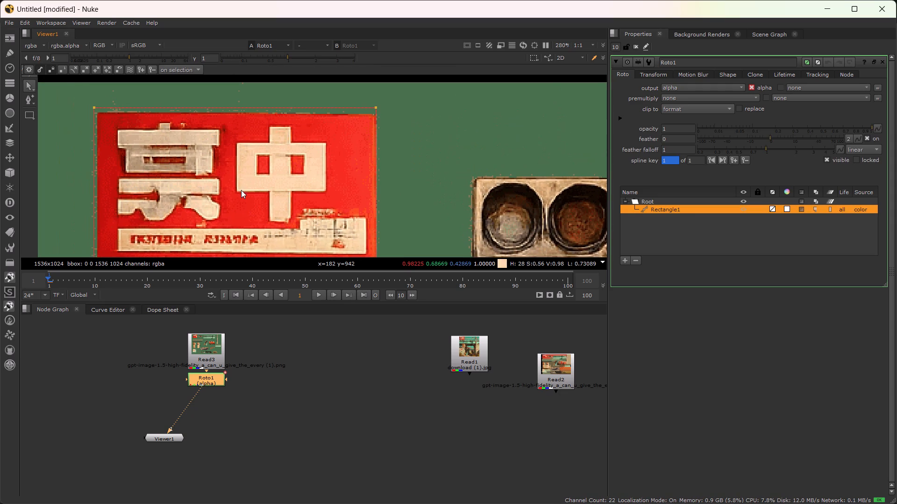
{"action": "left_click_drag", "start_coordinate": [71, 83], "coordinate": [418, 160]}
{"action": "left_click_drag", "start_coordinate": [237, 103], "coordinate": [241, 112]}
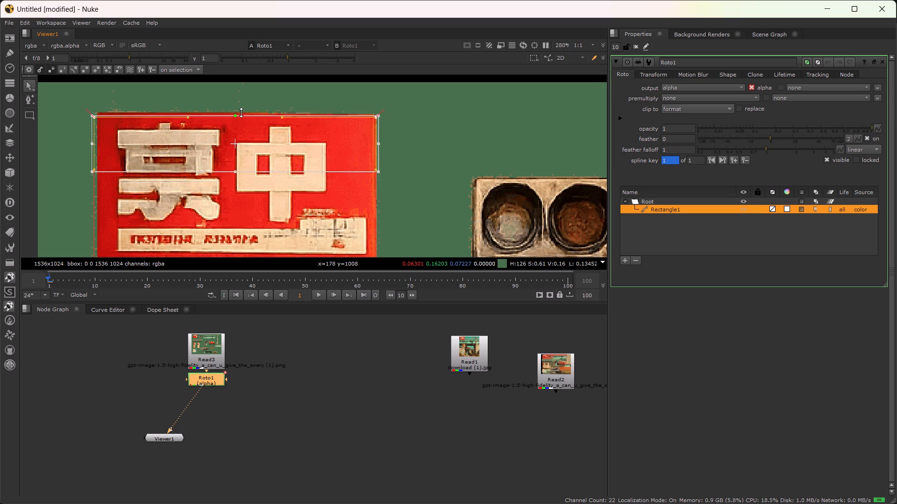
{"action": "left_click_drag", "start_coordinate": [241, 112], "coordinate": [242, 111]}
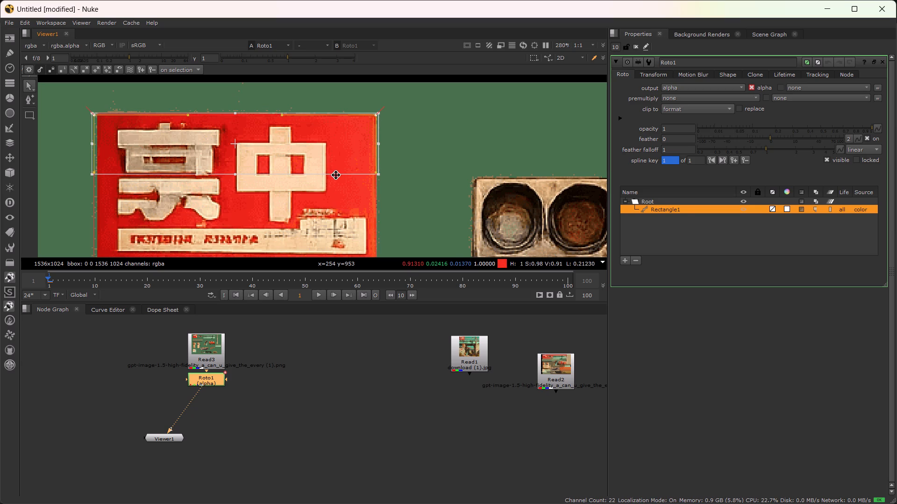
{"action": "left_click_drag", "start_coordinate": [332, 184], "coordinate": [332, 111], "text": "alt"}
{"action": "scroll", "coordinate": [334, 110], "scroll_direction": "down", "scroll_amount": 2}
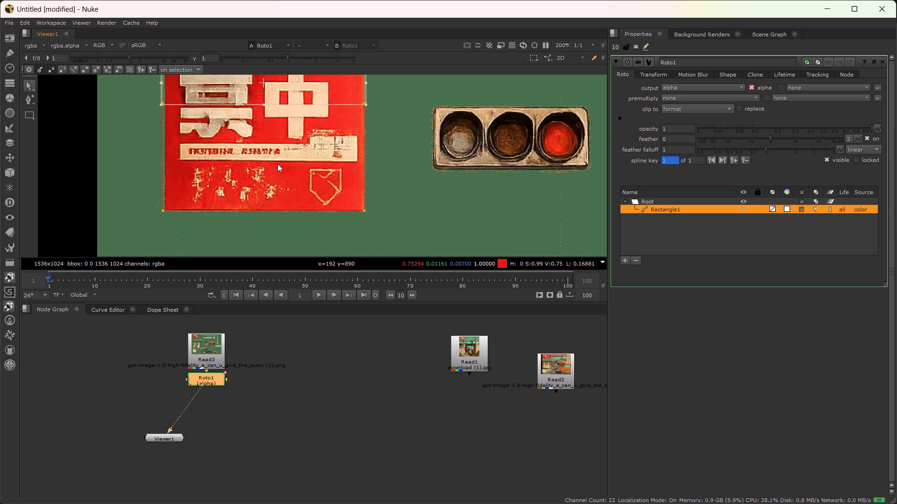
{"action": "left_click_drag", "start_coordinate": [278, 164], "coordinate": [296, 178], "text": "alt"}
{"action": "scroll", "coordinate": [160, 152], "scroll_direction": "down", "scroll_amount": 1}
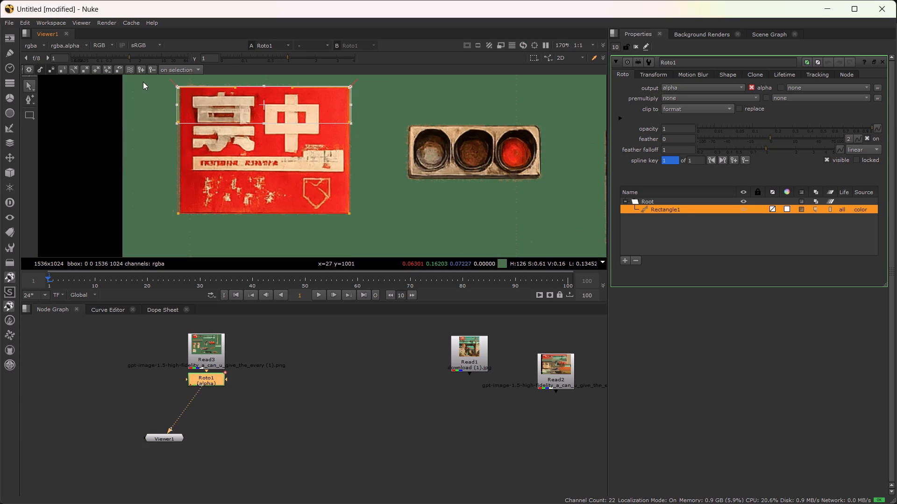
{"action": "left_click_drag", "start_coordinate": [142, 79], "coordinate": [204, 227]}
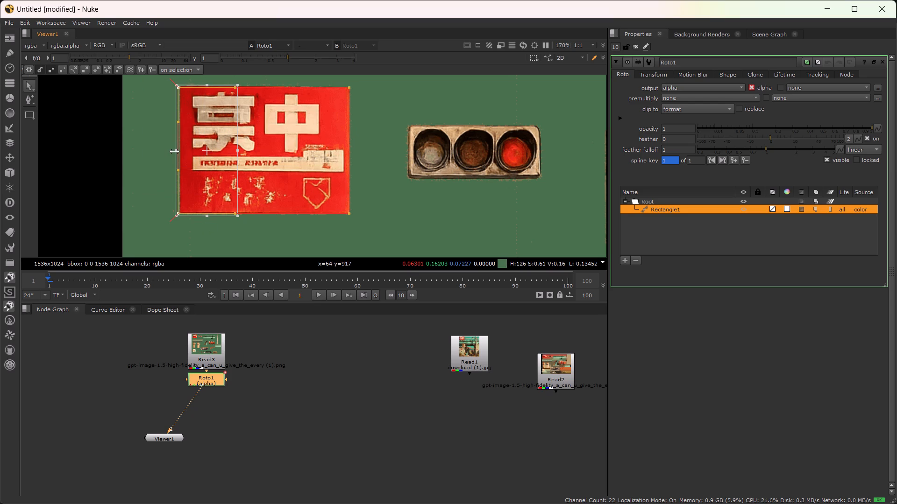
{"action": "left_click_drag", "start_coordinate": [178, 149], "coordinate": [183, 149]}
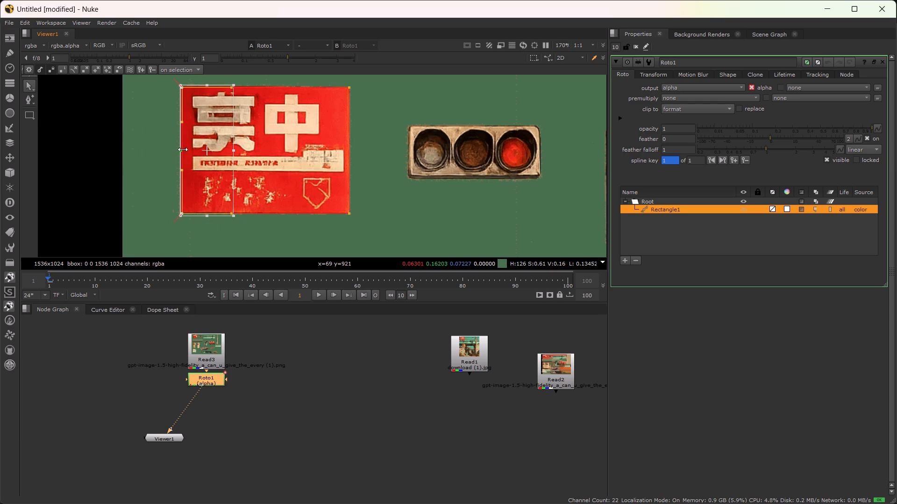
{"action": "left_click", "coordinate": [144, 155]}
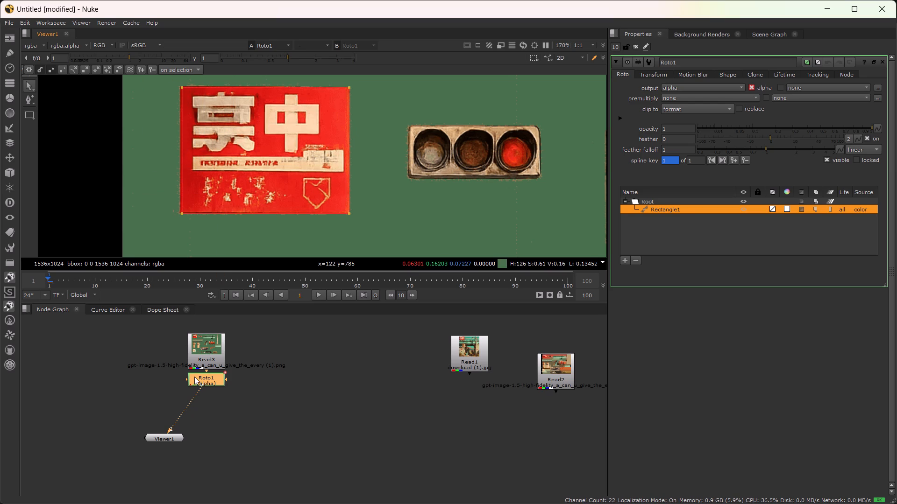
Move the Roto1 node down to leave a gap below Read3.
{"action": "left_click_drag", "start_coordinate": [205, 380], "coordinate": [204, 396]}
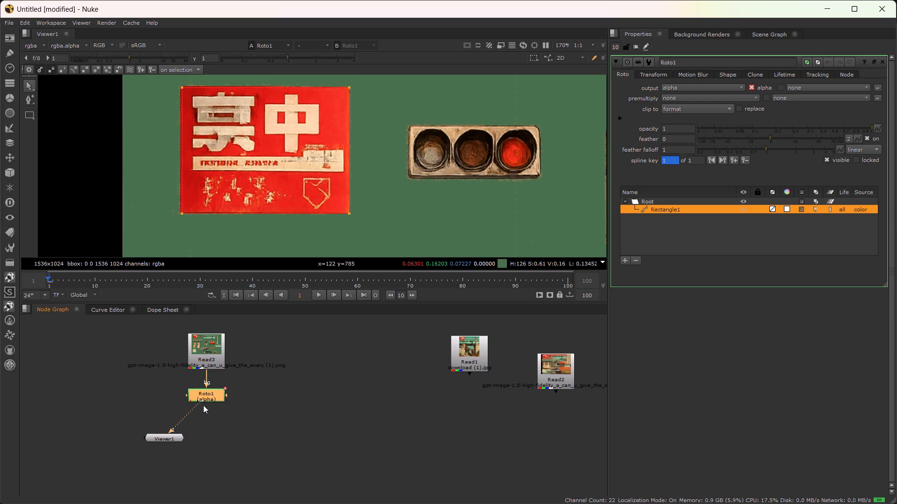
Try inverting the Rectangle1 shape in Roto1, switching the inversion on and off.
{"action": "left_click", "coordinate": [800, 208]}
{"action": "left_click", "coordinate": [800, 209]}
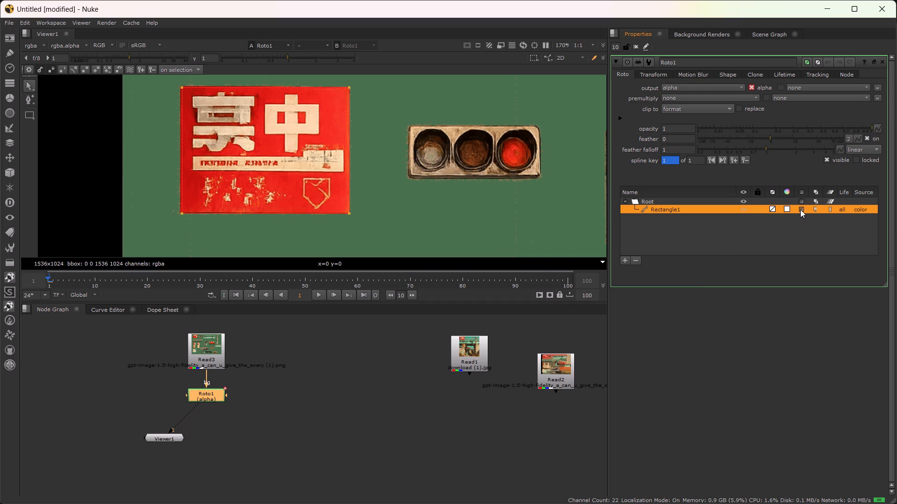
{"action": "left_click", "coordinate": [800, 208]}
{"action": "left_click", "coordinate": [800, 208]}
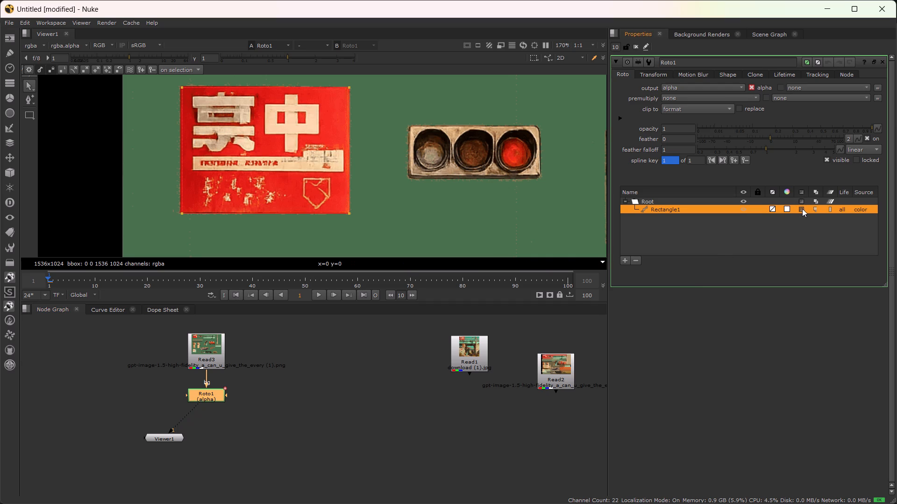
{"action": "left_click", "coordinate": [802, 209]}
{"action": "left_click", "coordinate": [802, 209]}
Add a Premult node after Roto1 and check the whole element sheet in the viewer.
{"action": "scroll", "coordinate": [389, 184], "scroll_direction": "down", "scroll_amount": 1}
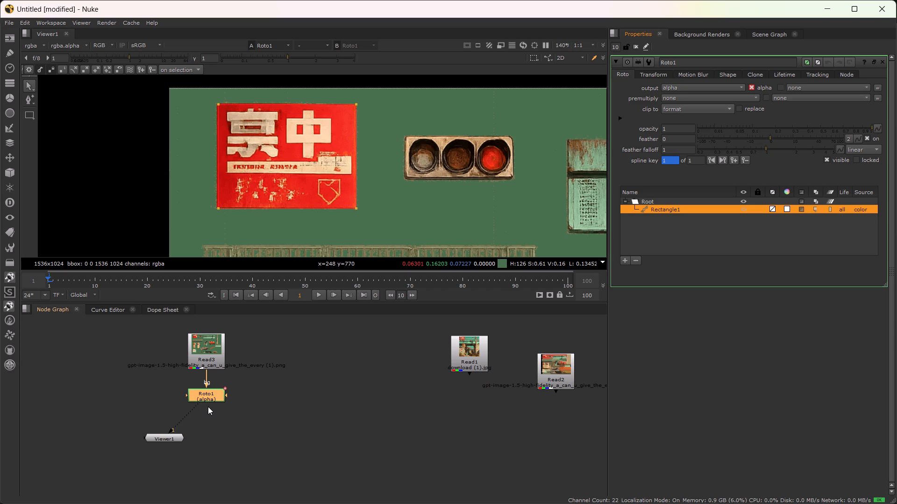
{"action": "key", "text": "Tab"}
{"action": "key", "text": "p"}
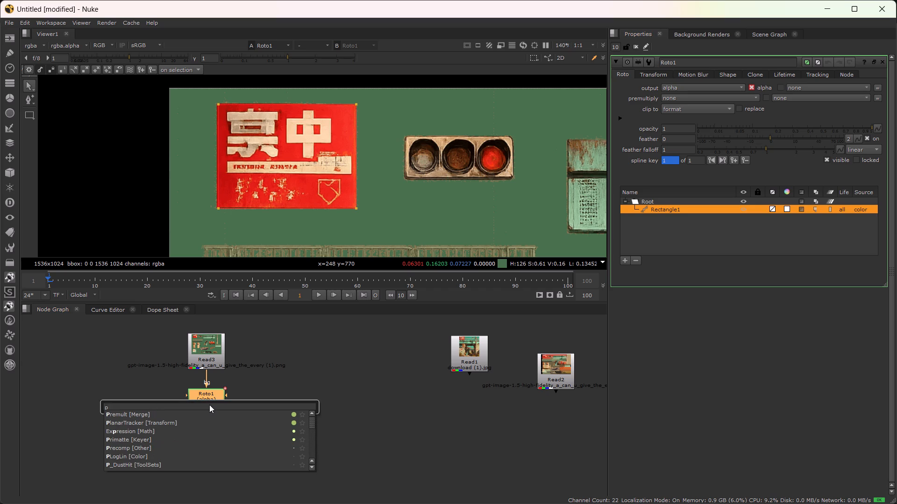
{"action": "type", "text": "re"}
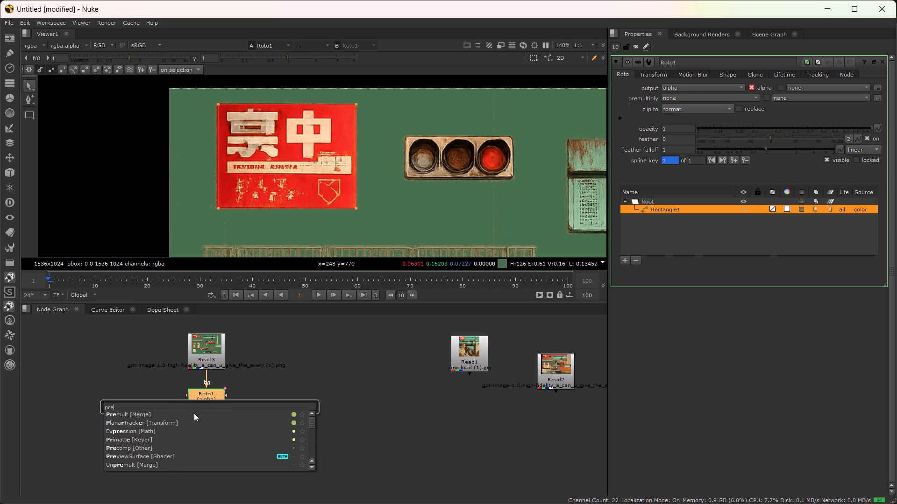
{"action": "left_click", "coordinate": [194, 413]}
{"action": "scroll", "coordinate": [320, 210], "scroll_direction": "down", "scroll_amount": 3}
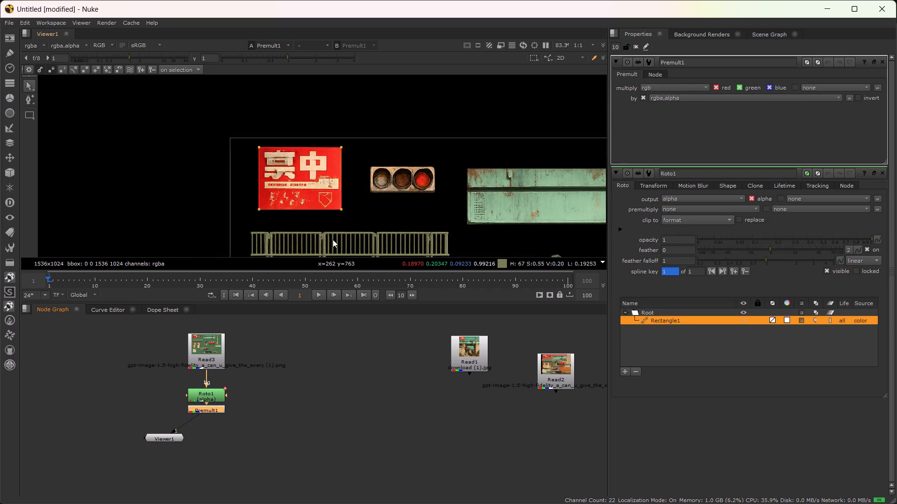
{"action": "left_click_drag", "start_coordinate": [333, 239], "coordinate": [278, 166], "text": "alt"}
{"action": "scroll", "coordinate": [274, 168], "scroll_direction": "down", "scroll_amount": 2}
{"action": "left_click_drag", "start_coordinate": [351, 215], "coordinate": [305, 181], "text": "alt"}
{"action": "scroll", "coordinate": [302, 179], "scroll_direction": "down", "scroll_amount": 3}
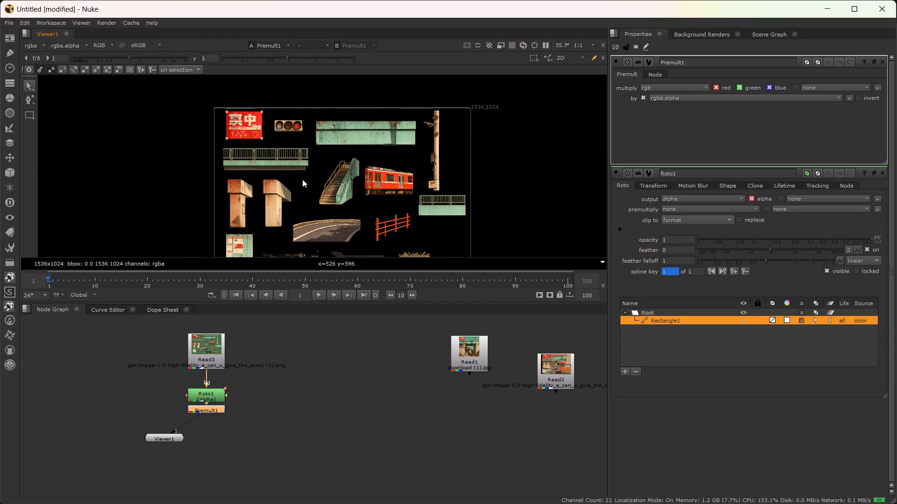
Space out the node chain by moving Viewer1 lower and Premult1 further below Roto1.
{"action": "left_click", "coordinate": [205, 397]}
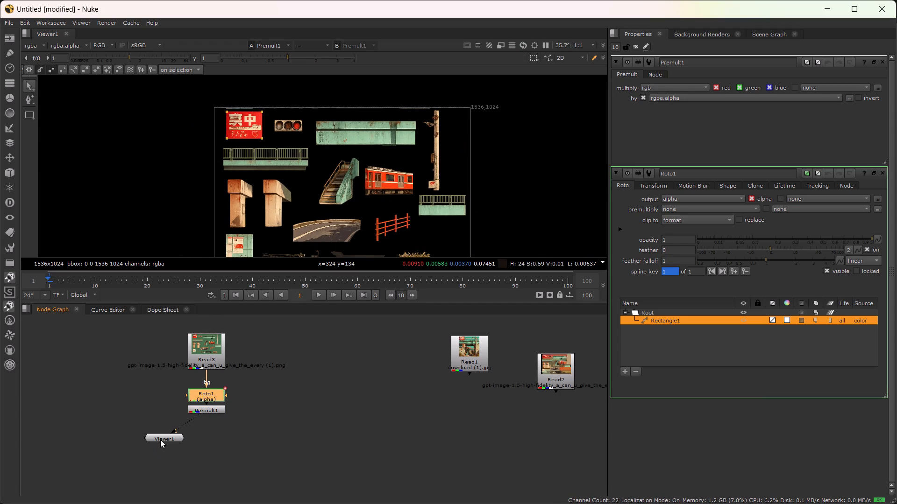
{"action": "left_click_drag", "start_coordinate": [161, 438], "coordinate": [165, 465]}
{"action": "left_click_drag", "start_coordinate": [206, 411], "coordinate": [203, 434]}
{"action": "left_click", "coordinate": [203, 432]}
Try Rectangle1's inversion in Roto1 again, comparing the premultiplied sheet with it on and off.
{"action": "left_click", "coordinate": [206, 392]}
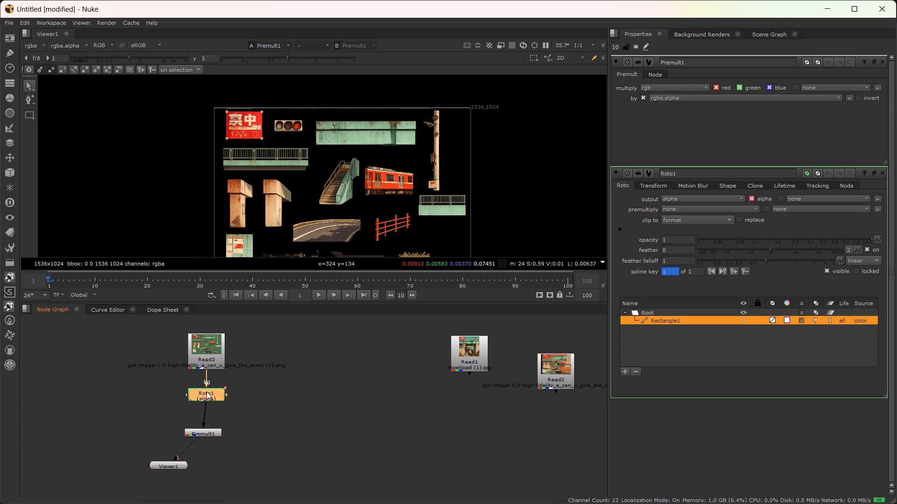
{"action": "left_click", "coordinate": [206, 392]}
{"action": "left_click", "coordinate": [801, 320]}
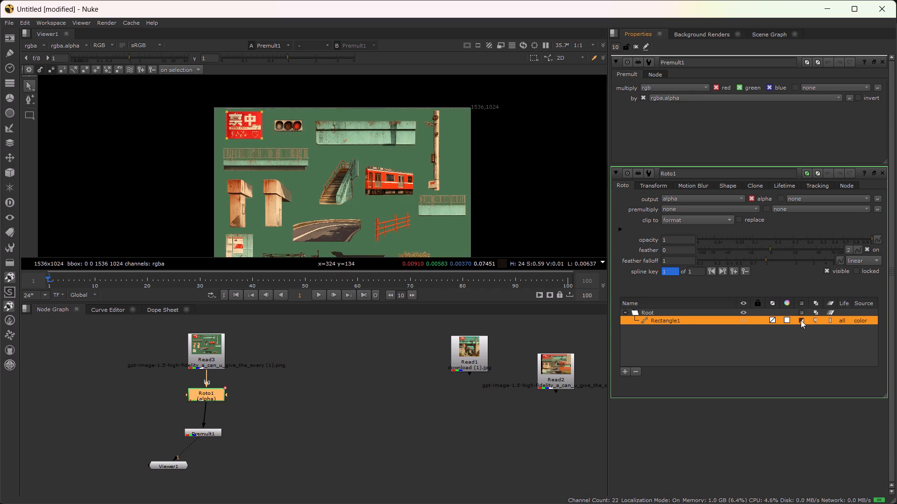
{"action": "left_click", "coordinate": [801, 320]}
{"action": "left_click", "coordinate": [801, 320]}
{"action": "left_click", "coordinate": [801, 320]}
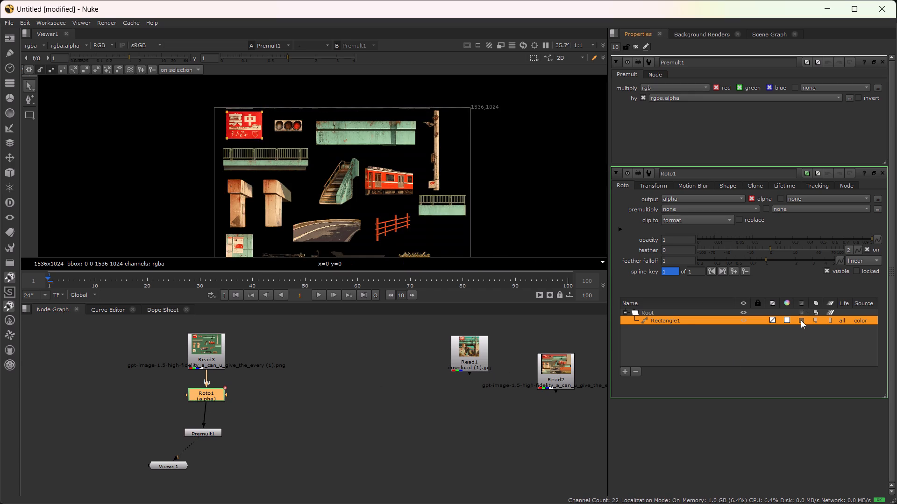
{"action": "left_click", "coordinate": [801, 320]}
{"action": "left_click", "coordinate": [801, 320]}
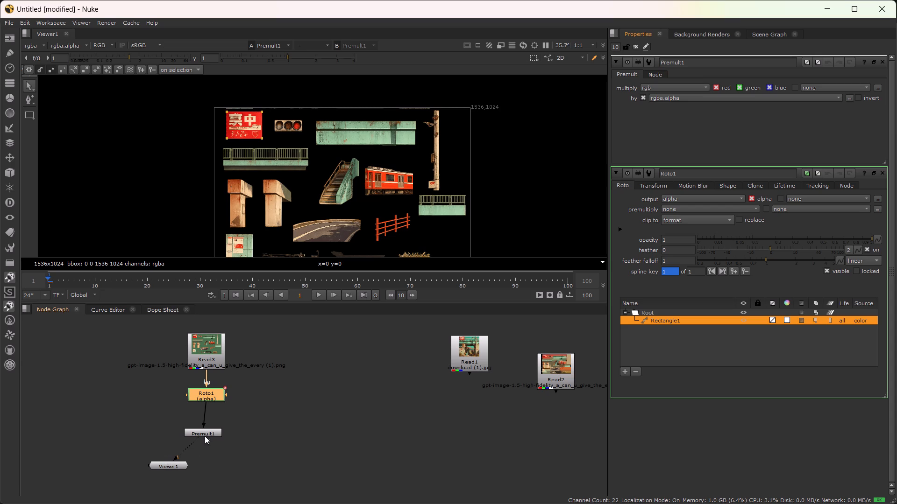
Move Viewer1 well to the right of Premult1 in the node graph, slightly below it.
{"action": "double_click", "coordinate": [205, 434]}
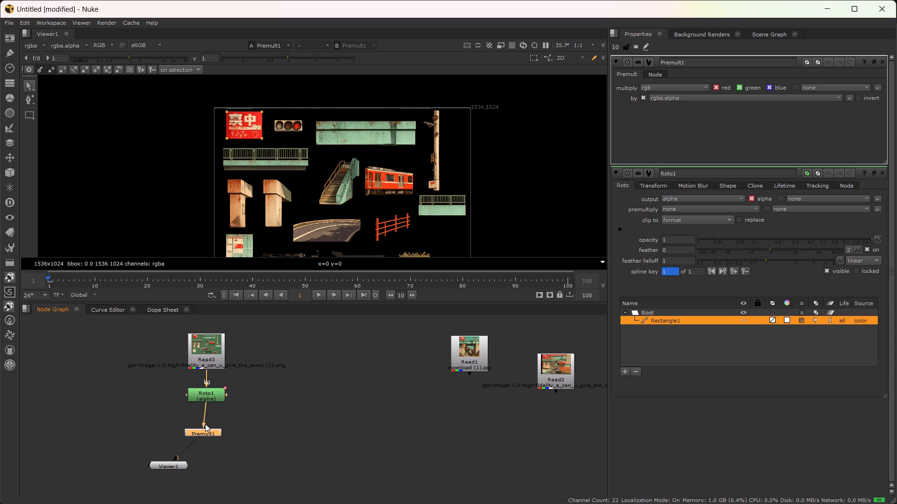
{"action": "left_click_drag", "start_coordinate": [169, 463], "coordinate": [271, 484]}
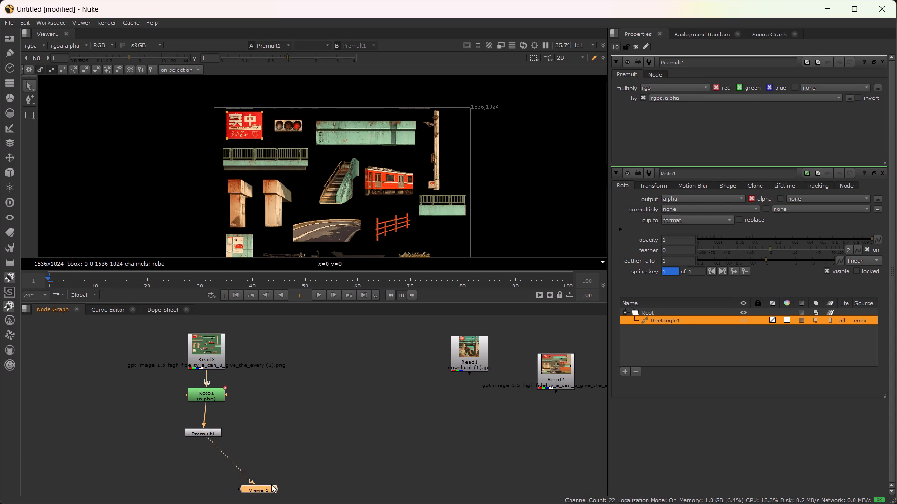
{"action": "left_click_drag", "start_coordinate": [271, 484], "coordinate": [279, 483]}
{"action": "left_click_drag", "start_coordinate": [306, 469], "coordinate": [323, 452]}
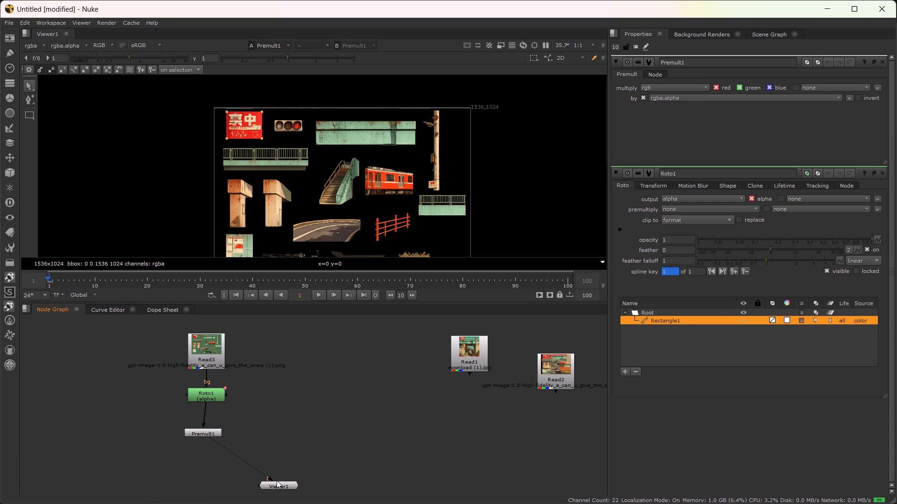
{"action": "left_click_drag", "start_coordinate": [279, 485], "coordinate": [328, 464]}
Add an unconnected Card geometry node in the empty graph area between Premult1 and Viewer1.
{"action": "left_click", "coordinate": [296, 416]}
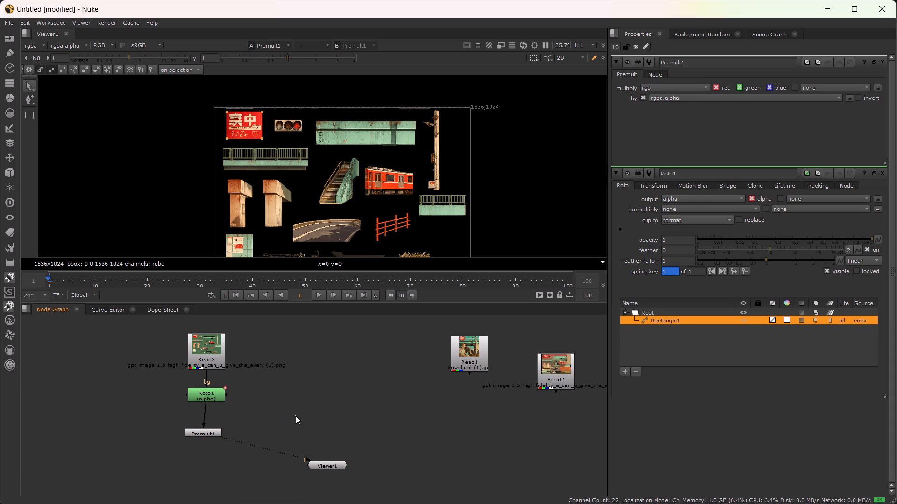
{"action": "key", "text": "Tab"}
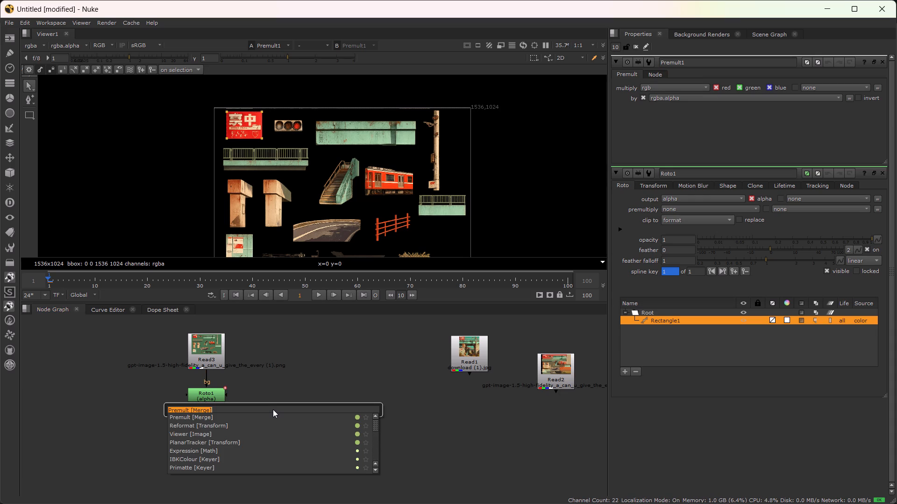
{"action": "type", "text": "card"}
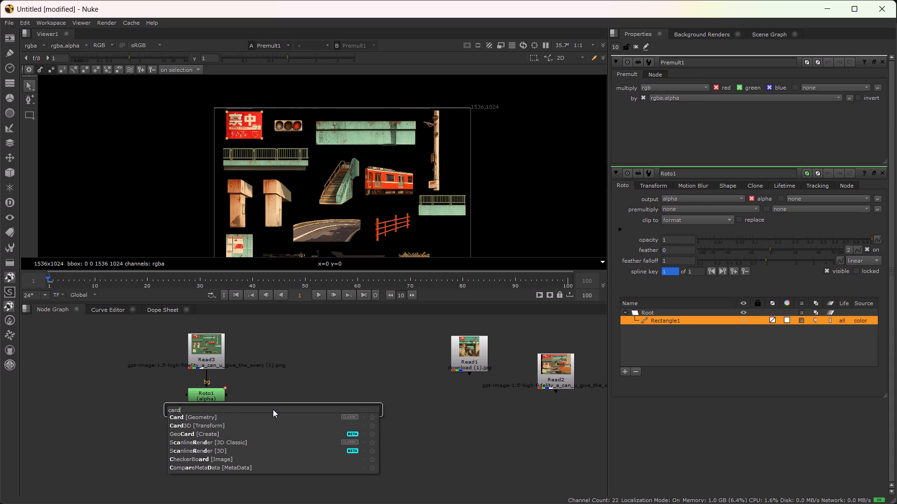
{"action": "left_click", "coordinate": [236, 417]}
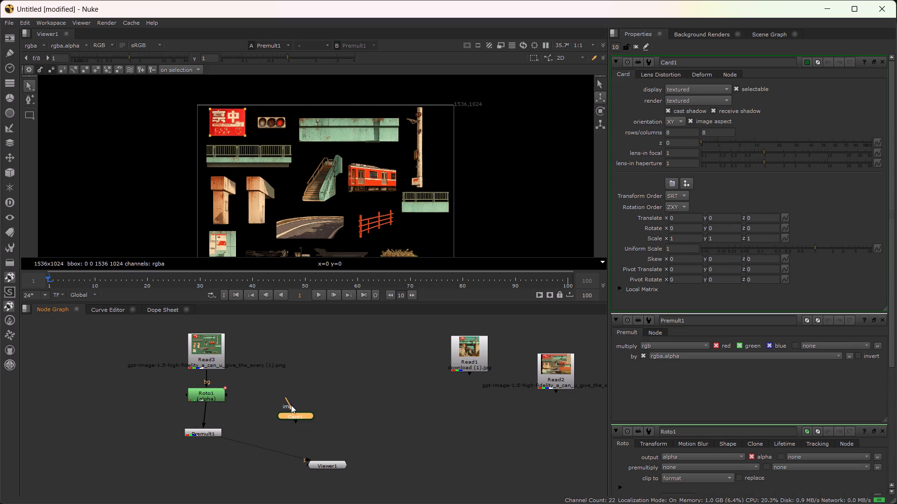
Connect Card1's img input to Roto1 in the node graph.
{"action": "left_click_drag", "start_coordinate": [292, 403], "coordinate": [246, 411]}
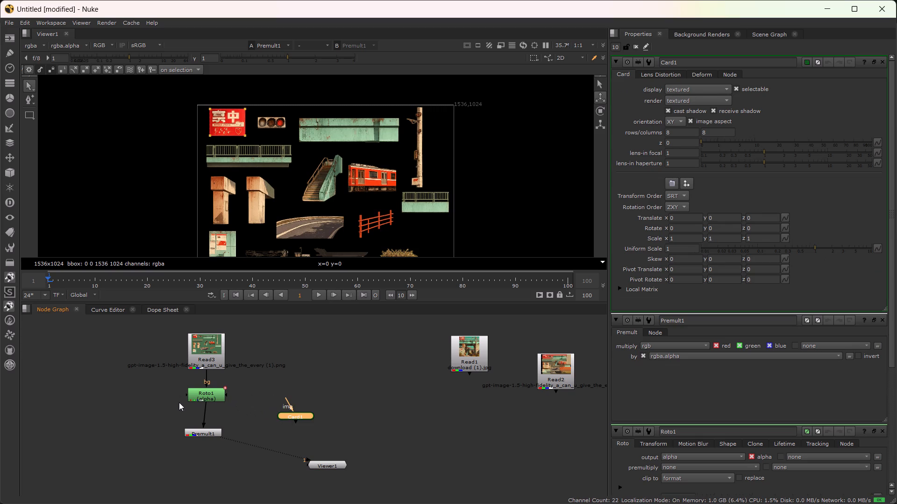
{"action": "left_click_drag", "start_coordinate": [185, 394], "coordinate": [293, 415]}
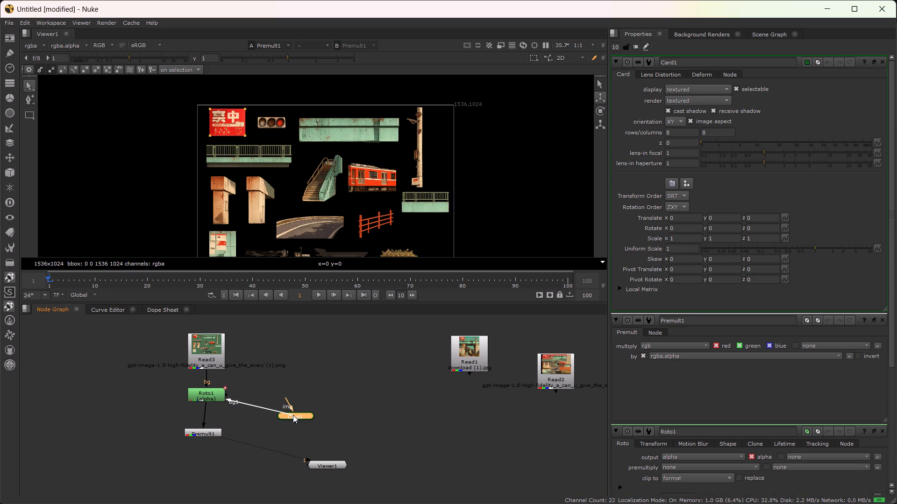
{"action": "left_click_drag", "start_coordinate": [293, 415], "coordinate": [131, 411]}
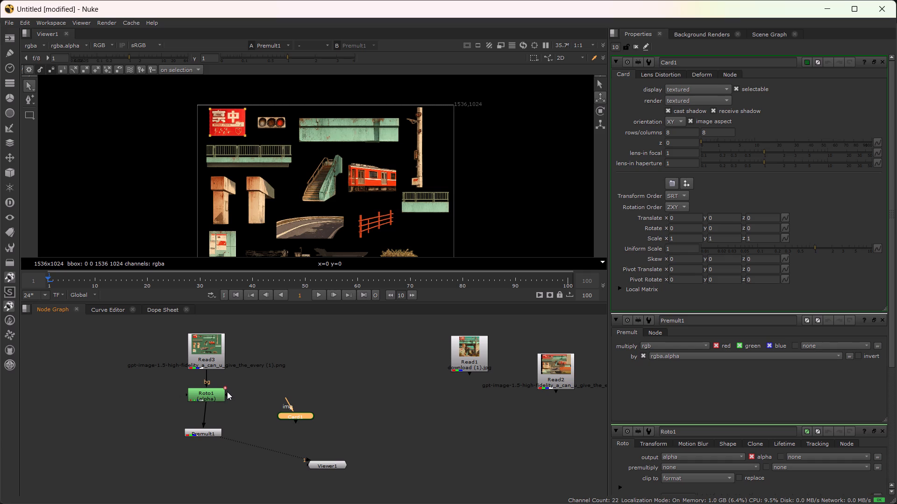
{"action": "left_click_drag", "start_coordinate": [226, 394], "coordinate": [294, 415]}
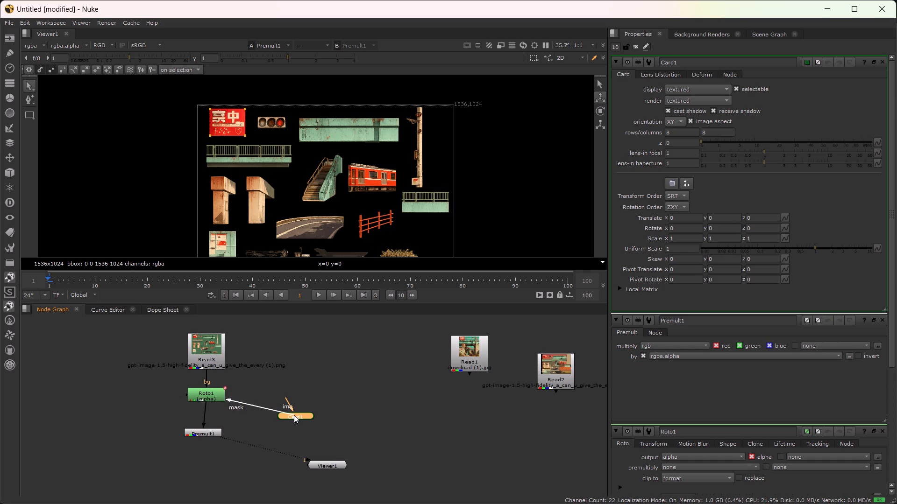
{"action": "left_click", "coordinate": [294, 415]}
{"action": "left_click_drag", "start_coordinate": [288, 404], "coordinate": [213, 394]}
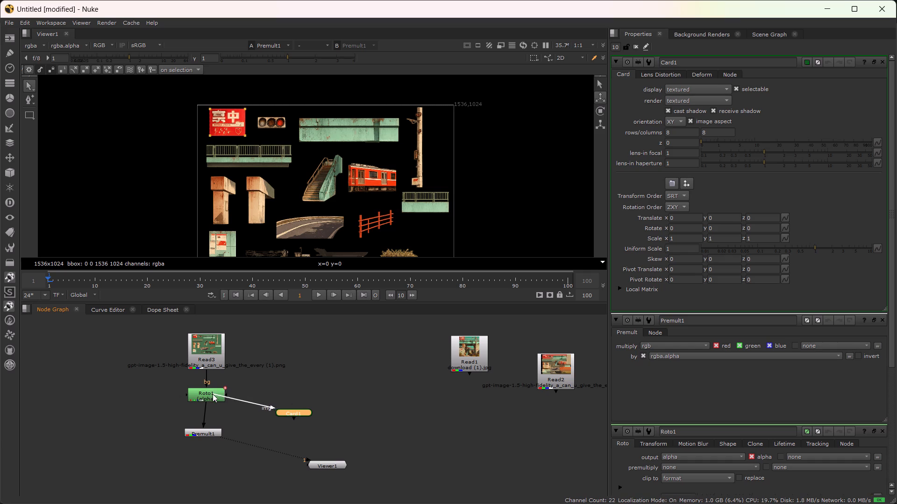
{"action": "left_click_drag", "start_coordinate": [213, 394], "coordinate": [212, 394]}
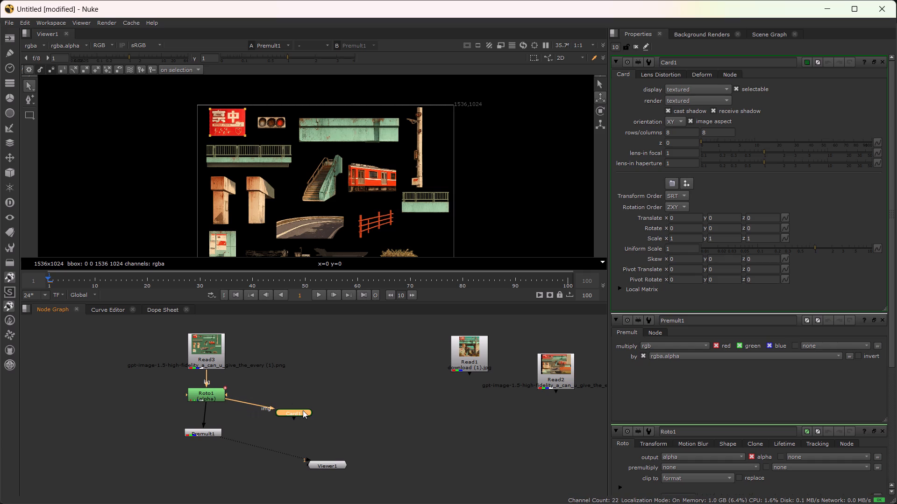
Show Card1 in the viewer and look at its textured surface closely in 3D.
{"action": "left_click", "coordinate": [296, 417]}
{"action": "key", "text": "1"}
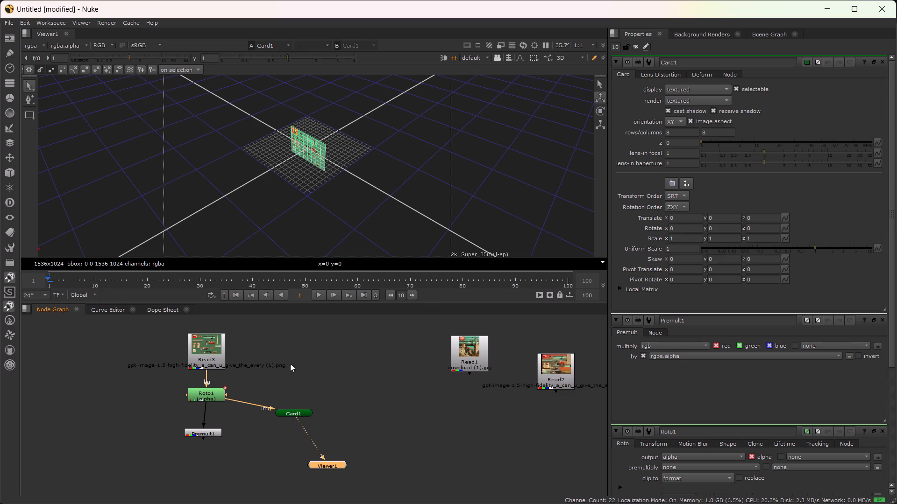
{"action": "scroll", "coordinate": [305, 135], "scroll_direction": "up", "scroll_amount": 15}
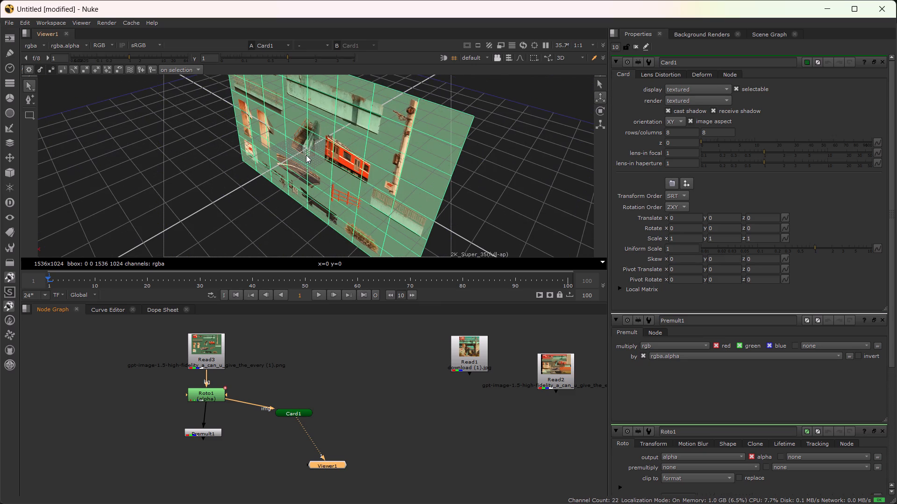
{"action": "left_click_drag", "start_coordinate": [277, 217], "coordinate": [323, 195], "text": "alt"}
Move Card1 down to just above Viewer1 and reconnect its img input to Premult1 instead of Roto1.
{"action": "left_click_drag", "start_coordinate": [291, 413], "coordinate": [309, 440]}
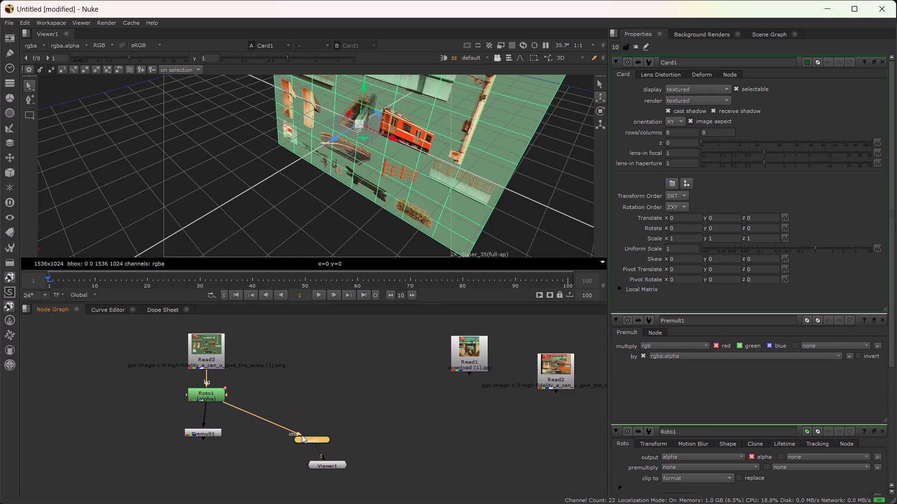
{"action": "left_click_drag", "start_coordinate": [296, 431], "coordinate": [346, 397]}
{"action": "left_click_drag", "start_coordinate": [305, 427], "coordinate": [185, 430]}
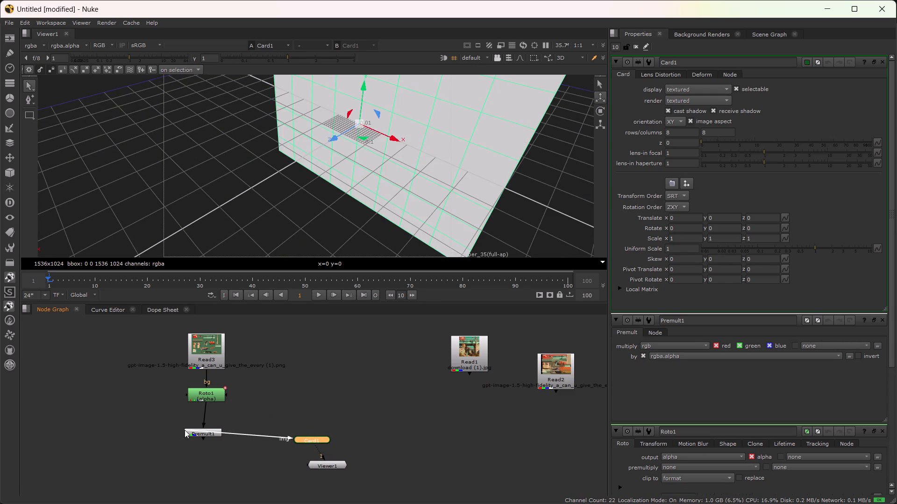
{"action": "left_click_drag", "start_coordinate": [185, 430], "coordinate": [195, 434]}
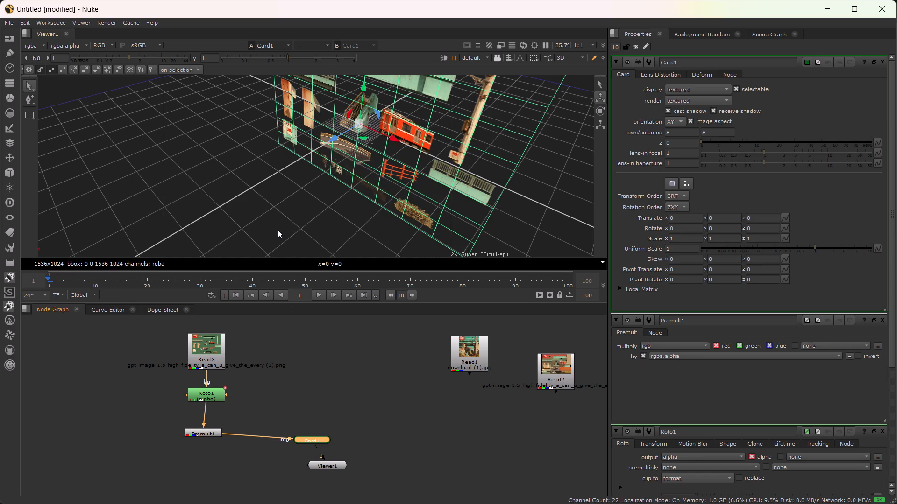
{"action": "left_click_drag", "start_coordinate": [278, 230], "coordinate": [295, 283], "text": "alt"}
{"action": "scroll", "coordinate": [306, 205], "scroll_direction": "down", "scroll_amount": 1}
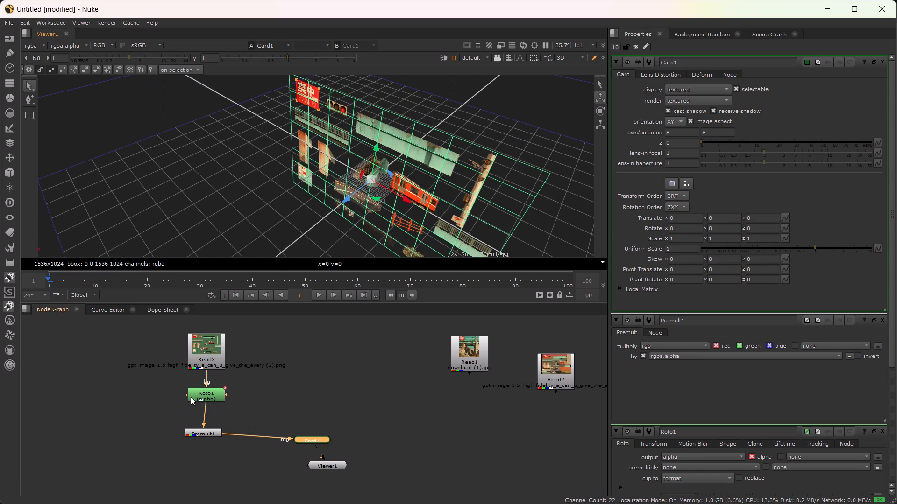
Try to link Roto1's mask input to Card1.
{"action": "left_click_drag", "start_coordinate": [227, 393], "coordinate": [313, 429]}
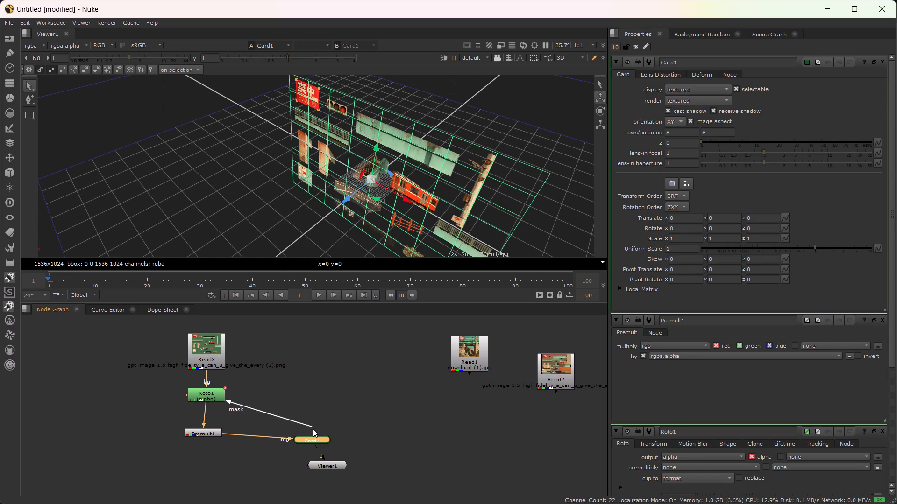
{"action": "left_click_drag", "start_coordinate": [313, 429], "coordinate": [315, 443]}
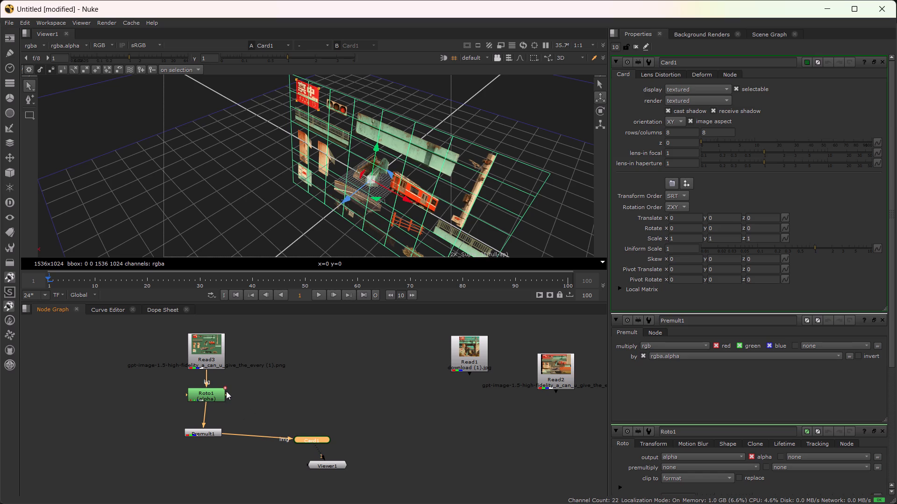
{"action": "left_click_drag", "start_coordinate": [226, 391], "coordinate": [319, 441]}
Move Viewer1 further down and to the right of Card1 in the node graph.
{"action": "left_click_drag", "start_coordinate": [328, 466], "coordinate": [378, 485]}
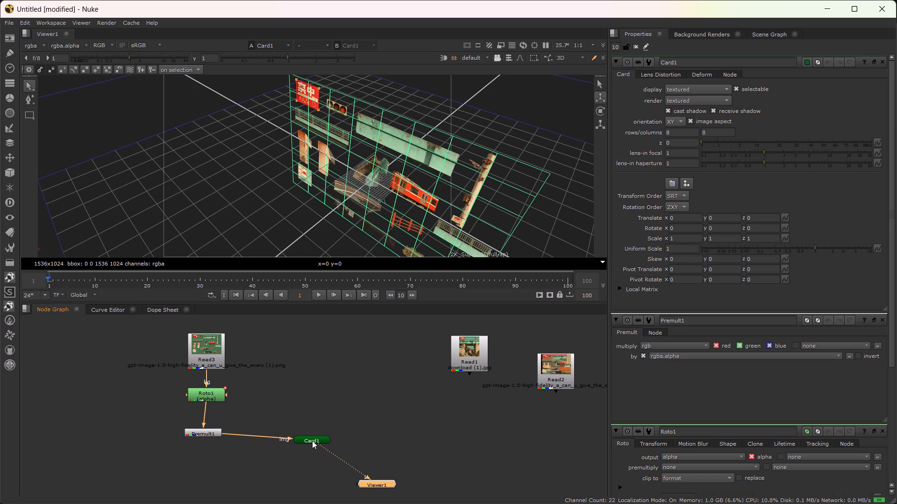
{"action": "left_click_drag", "start_coordinate": [312, 441], "coordinate": [291, 417], "text": "alt"}
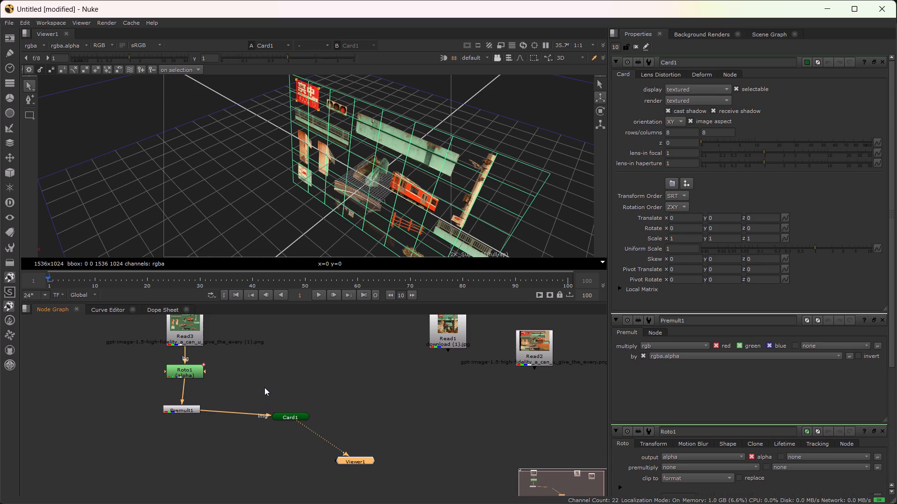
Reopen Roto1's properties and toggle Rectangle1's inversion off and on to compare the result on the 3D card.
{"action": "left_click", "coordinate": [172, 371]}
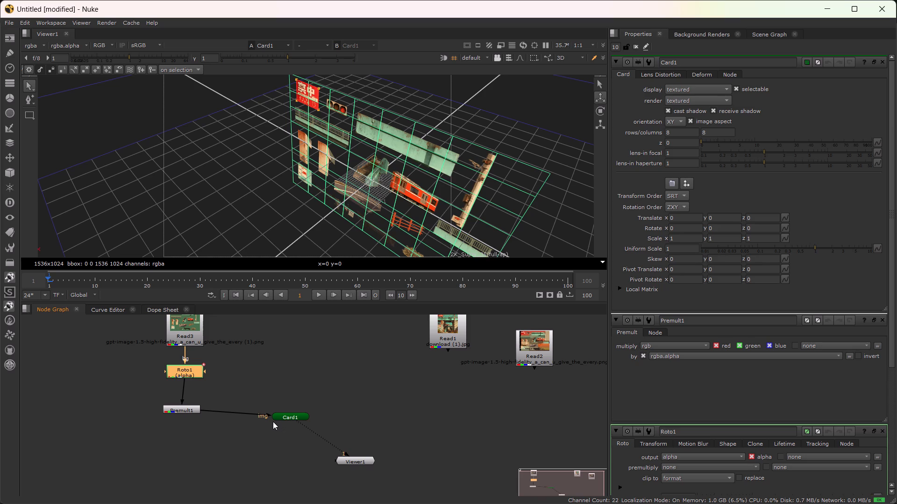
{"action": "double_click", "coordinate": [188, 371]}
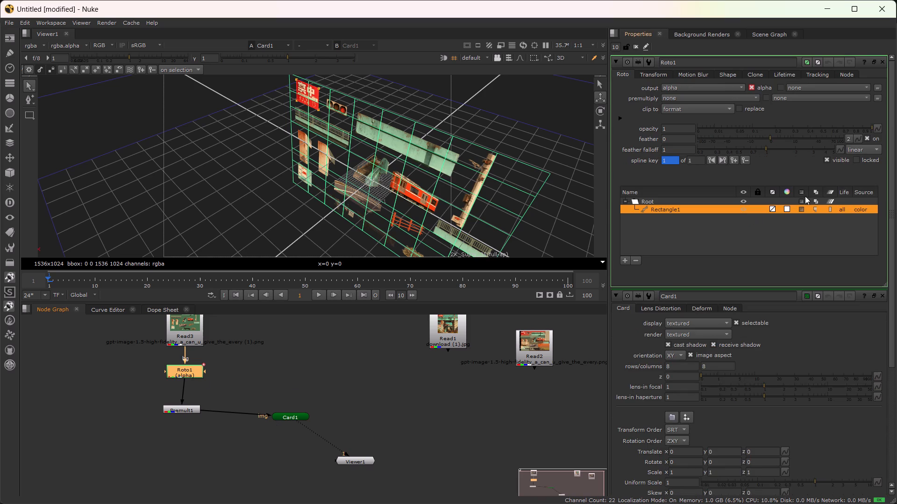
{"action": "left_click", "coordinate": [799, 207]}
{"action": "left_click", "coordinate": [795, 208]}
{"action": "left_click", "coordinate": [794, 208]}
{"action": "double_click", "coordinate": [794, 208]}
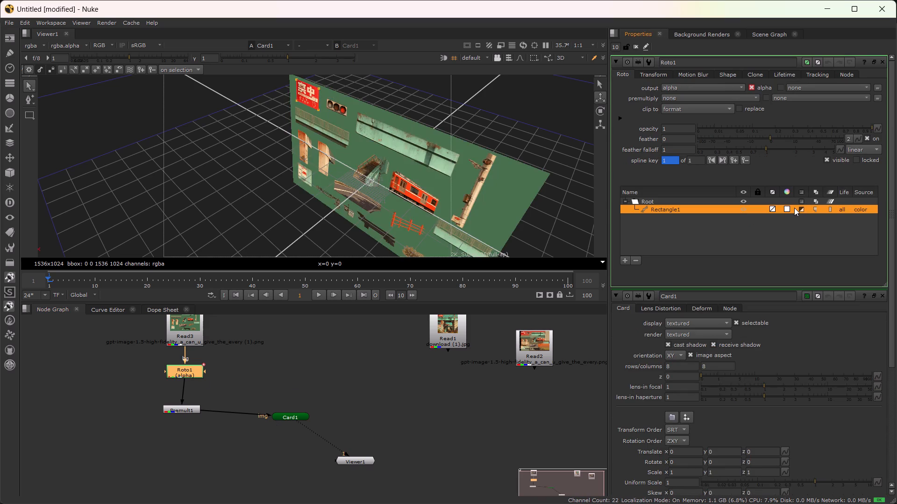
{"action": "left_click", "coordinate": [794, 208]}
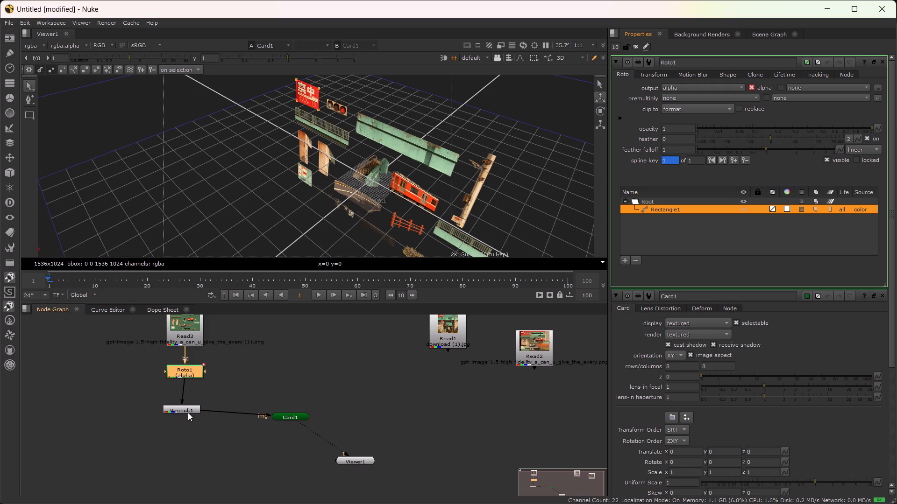
Examine the cut-out elements on the 3D card from several angles, ending close on the red sign and traffic light.
{"action": "scroll", "coordinate": [342, 205], "scroll_direction": "up", "scroll_amount": 4}
{"action": "scroll", "coordinate": [342, 207], "scroll_direction": "down", "scroll_amount": 3}
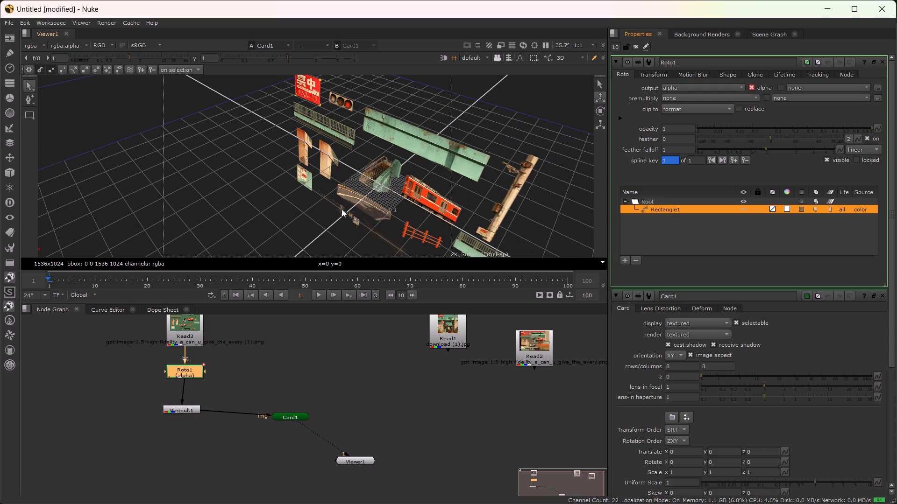
{"action": "scroll", "coordinate": [331, 196], "scroll_direction": "down", "scroll_amount": 1}
{"action": "left_click_drag", "start_coordinate": [324, 194], "coordinate": [298, 236], "text": "alt"}
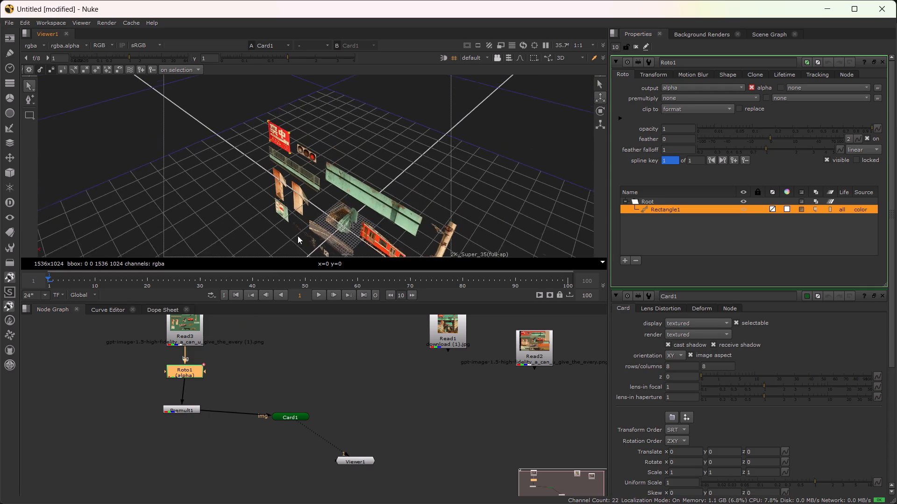
{"action": "left_click_drag", "start_coordinate": [298, 236], "coordinate": [349, 209], "text": "alt"}
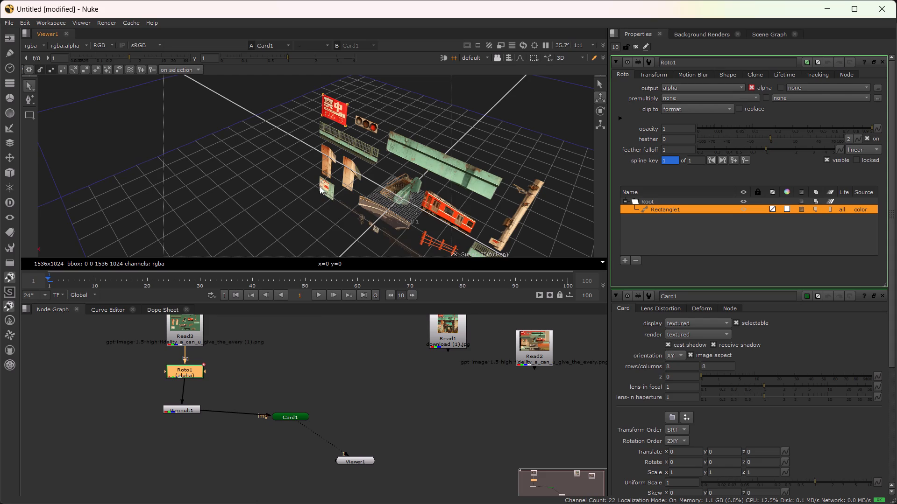
{"action": "right_click_drag", "start_coordinate": [320, 186], "coordinate": [362, 172]}
{"action": "left_click", "coordinate": [279, 189]}
{"action": "left_click_drag", "start_coordinate": [279, 189], "coordinate": [300, 194], "text": "ctrl"}
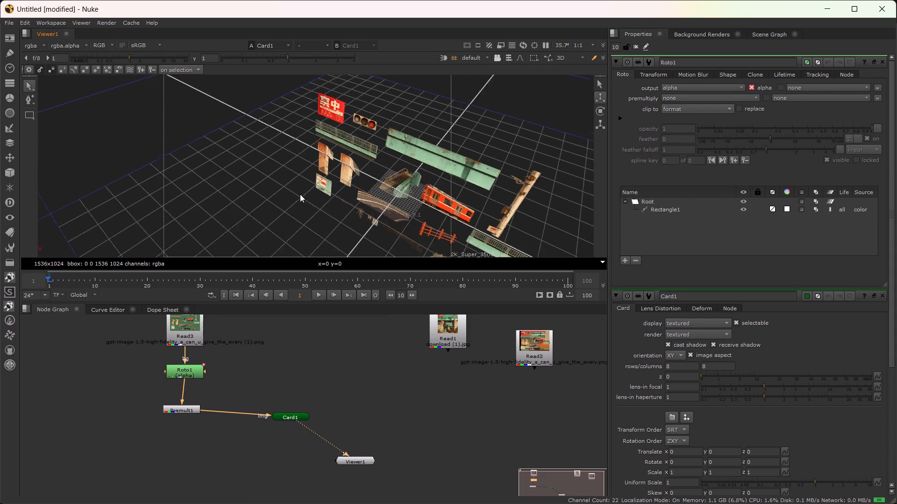
{"action": "left_click_drag", "start_coordinate": [300, 194], "coordinate": [392, 165], "text": "ctrl"}
{"action": "scroll", "coordinate": [353, 134], "scroll_direction": "up", "scroll_amount": 7}
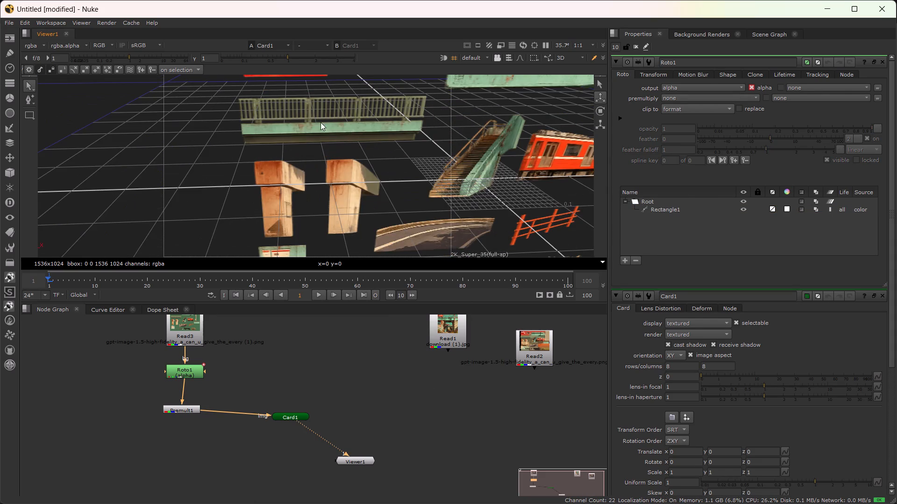
{"action": "left_click_drag", "start_coordinate": [320, 121], "coordinate": [315, 158], "text": "alt"}
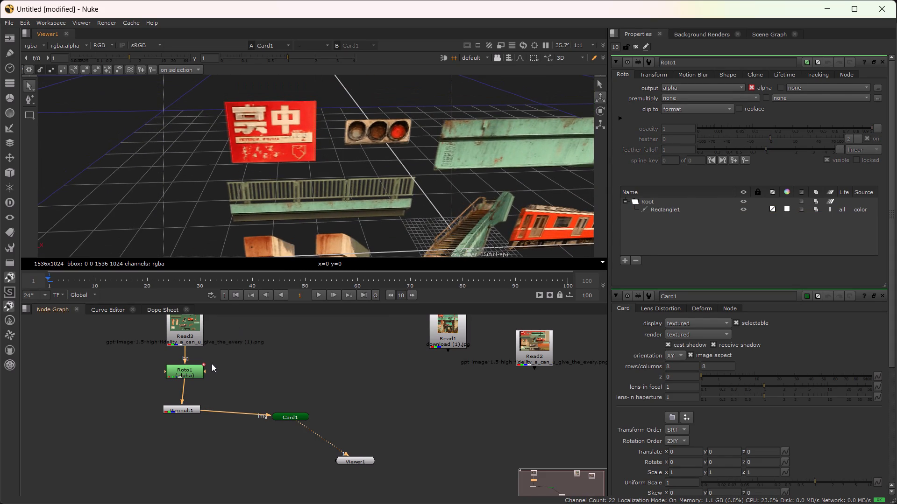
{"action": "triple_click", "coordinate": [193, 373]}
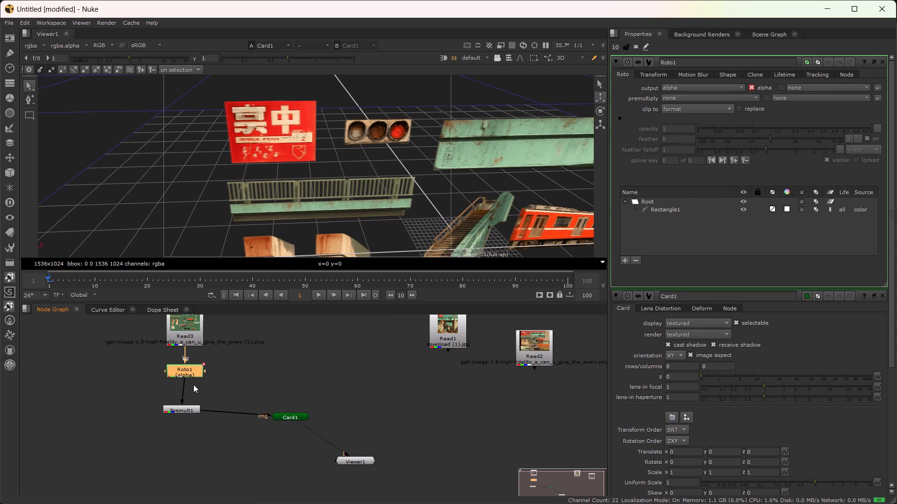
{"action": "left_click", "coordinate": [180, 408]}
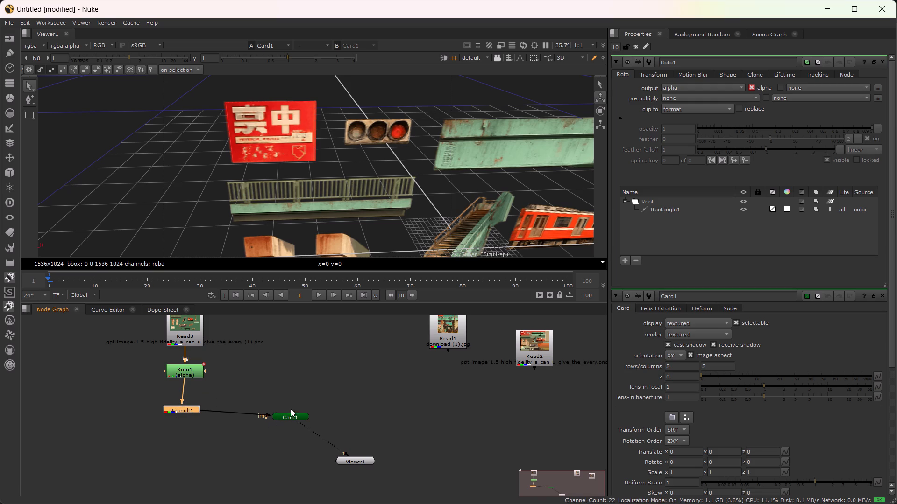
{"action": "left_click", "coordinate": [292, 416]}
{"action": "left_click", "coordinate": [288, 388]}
Add an unconnected Scene [3D Classic] node in the empty graph area beside Card1, above Viewer1.
{"action": "scroll", "coordinate": [372, 410], "scroll_direction": "down", "scroll_amount": 2}
{"action": "left_click_drag", "start_coordinate": [365, 407], "coordinate": [276, 384], "text": "alt"}
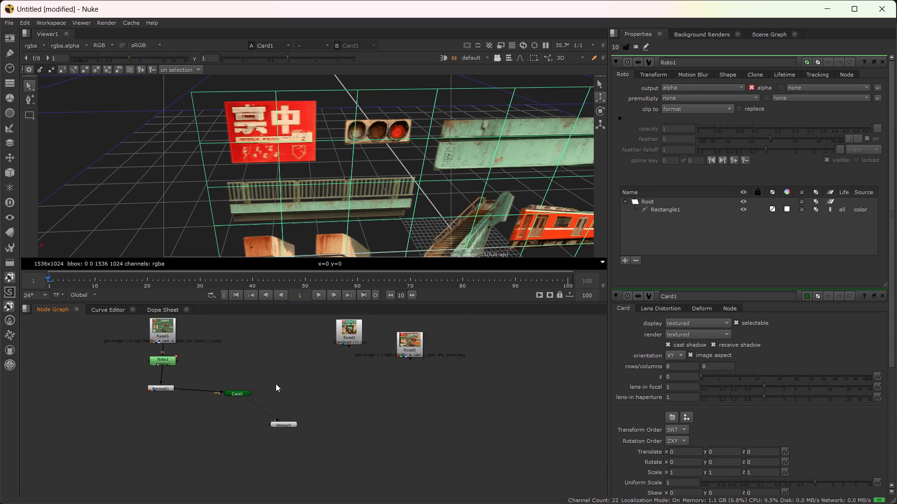
{"action": "left_click_drag", "start_coordinate": [276, 384], "coordinate": [289, 383], "text": "alt"}
{"action": "left_click", "coordinate": [289, 383]}
{"action": "key", "text": "Tab"}
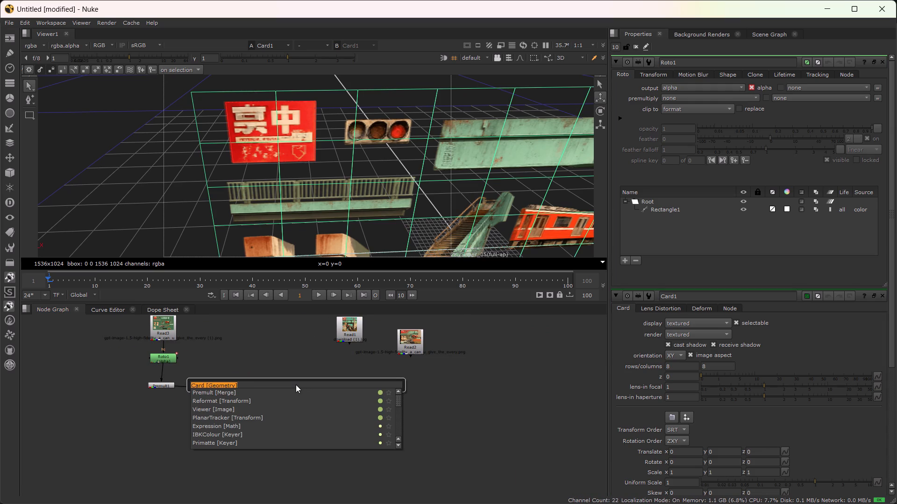
{"action": "type", "text": "sce"}
{"action": "type", "text": "ne"}
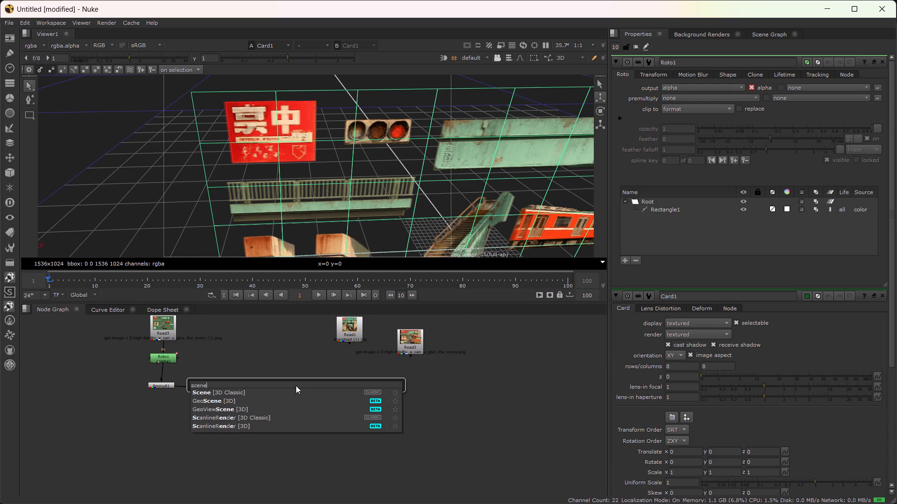
{"action": "key", "text": "Down"}
{"action": "key", "text": "Return"}
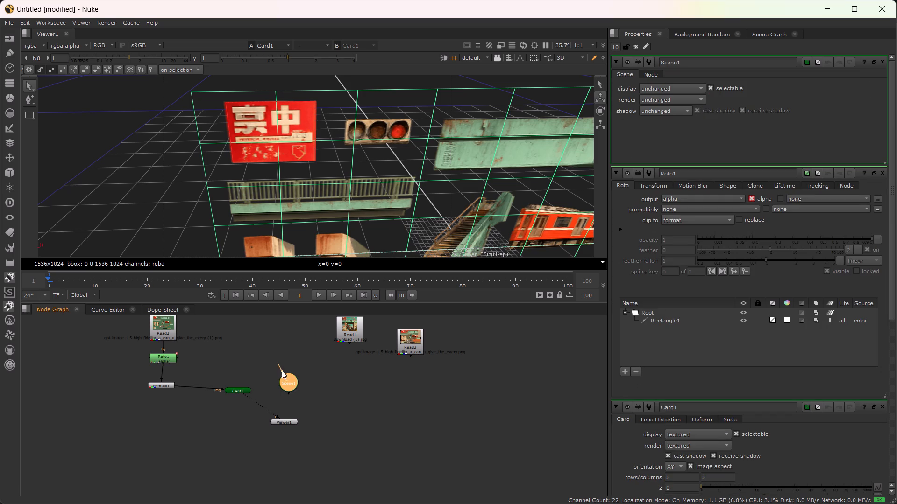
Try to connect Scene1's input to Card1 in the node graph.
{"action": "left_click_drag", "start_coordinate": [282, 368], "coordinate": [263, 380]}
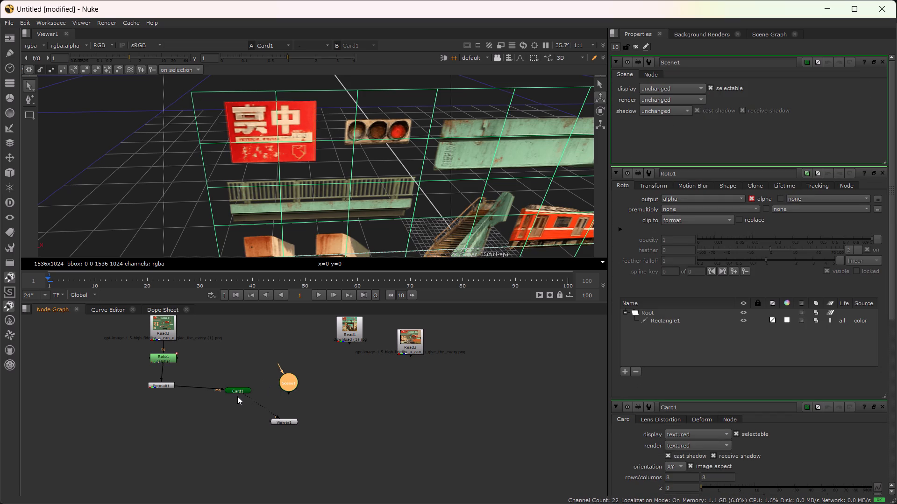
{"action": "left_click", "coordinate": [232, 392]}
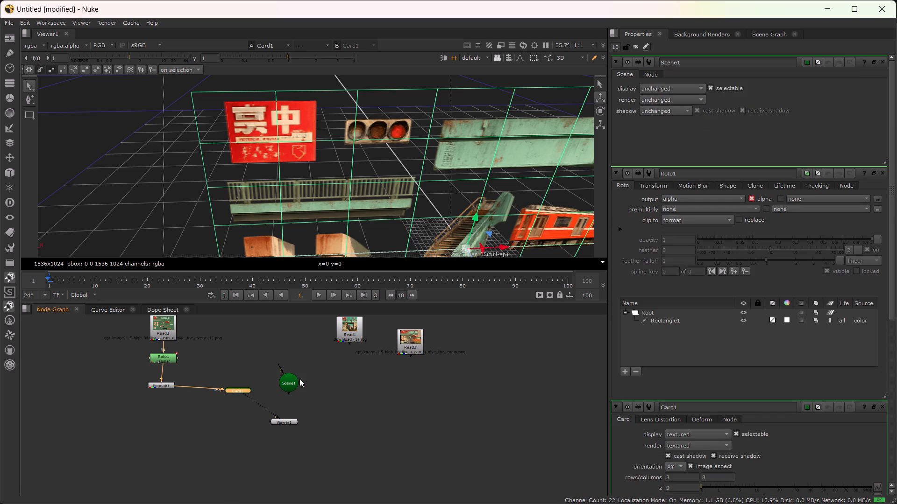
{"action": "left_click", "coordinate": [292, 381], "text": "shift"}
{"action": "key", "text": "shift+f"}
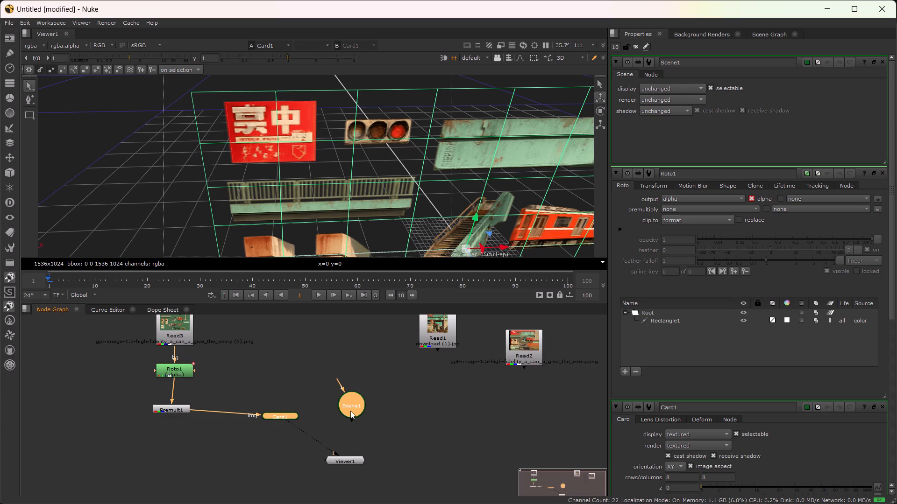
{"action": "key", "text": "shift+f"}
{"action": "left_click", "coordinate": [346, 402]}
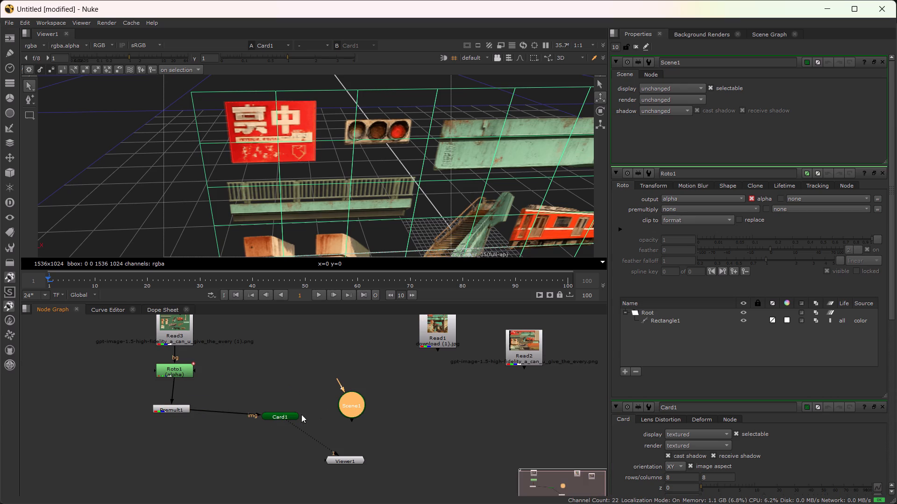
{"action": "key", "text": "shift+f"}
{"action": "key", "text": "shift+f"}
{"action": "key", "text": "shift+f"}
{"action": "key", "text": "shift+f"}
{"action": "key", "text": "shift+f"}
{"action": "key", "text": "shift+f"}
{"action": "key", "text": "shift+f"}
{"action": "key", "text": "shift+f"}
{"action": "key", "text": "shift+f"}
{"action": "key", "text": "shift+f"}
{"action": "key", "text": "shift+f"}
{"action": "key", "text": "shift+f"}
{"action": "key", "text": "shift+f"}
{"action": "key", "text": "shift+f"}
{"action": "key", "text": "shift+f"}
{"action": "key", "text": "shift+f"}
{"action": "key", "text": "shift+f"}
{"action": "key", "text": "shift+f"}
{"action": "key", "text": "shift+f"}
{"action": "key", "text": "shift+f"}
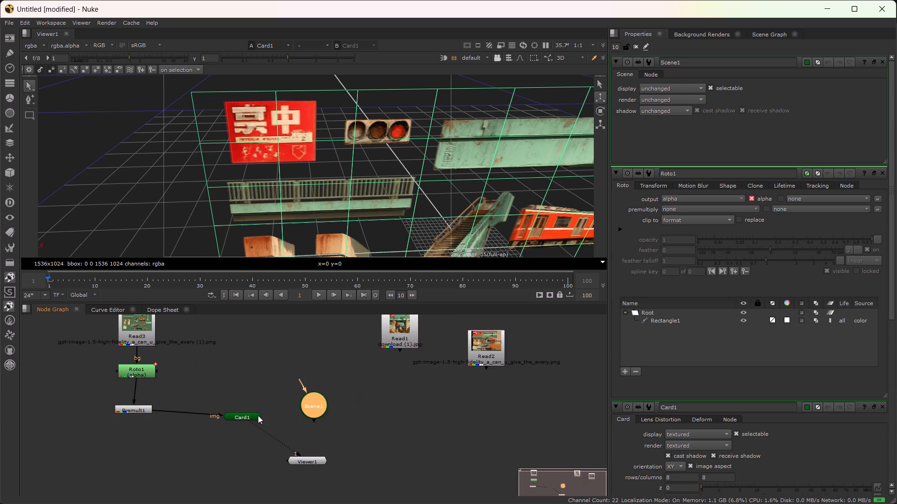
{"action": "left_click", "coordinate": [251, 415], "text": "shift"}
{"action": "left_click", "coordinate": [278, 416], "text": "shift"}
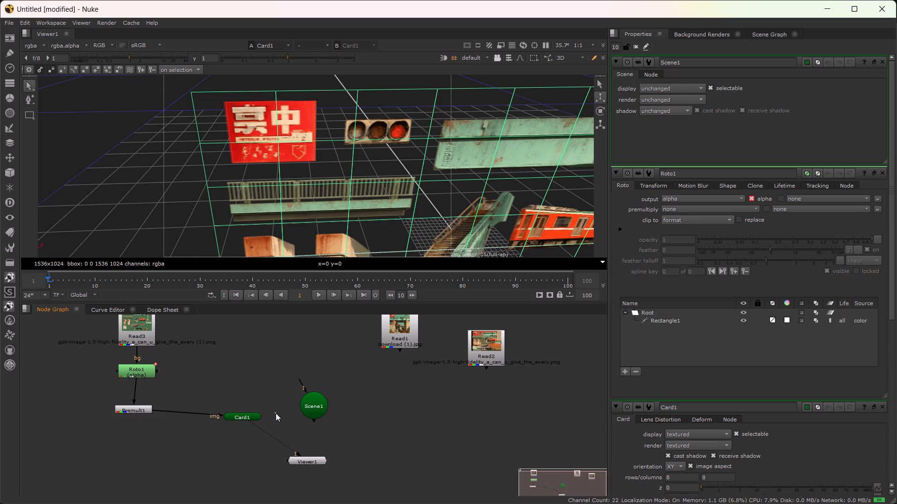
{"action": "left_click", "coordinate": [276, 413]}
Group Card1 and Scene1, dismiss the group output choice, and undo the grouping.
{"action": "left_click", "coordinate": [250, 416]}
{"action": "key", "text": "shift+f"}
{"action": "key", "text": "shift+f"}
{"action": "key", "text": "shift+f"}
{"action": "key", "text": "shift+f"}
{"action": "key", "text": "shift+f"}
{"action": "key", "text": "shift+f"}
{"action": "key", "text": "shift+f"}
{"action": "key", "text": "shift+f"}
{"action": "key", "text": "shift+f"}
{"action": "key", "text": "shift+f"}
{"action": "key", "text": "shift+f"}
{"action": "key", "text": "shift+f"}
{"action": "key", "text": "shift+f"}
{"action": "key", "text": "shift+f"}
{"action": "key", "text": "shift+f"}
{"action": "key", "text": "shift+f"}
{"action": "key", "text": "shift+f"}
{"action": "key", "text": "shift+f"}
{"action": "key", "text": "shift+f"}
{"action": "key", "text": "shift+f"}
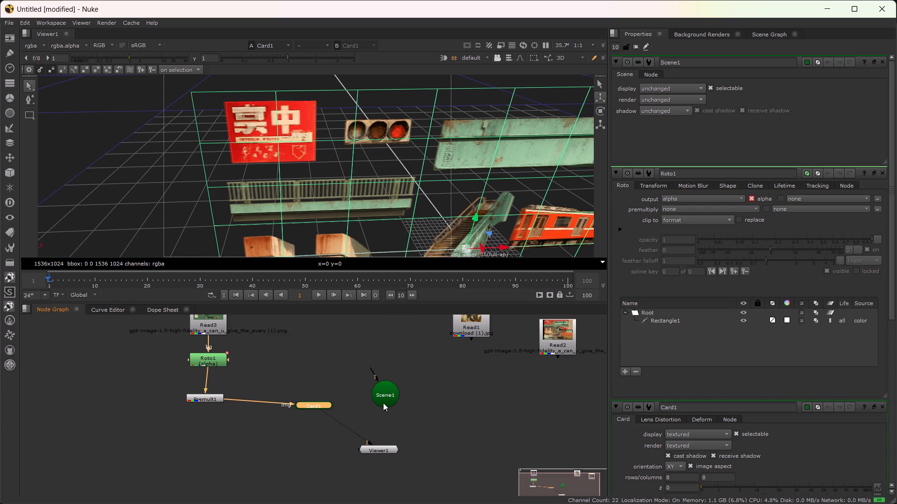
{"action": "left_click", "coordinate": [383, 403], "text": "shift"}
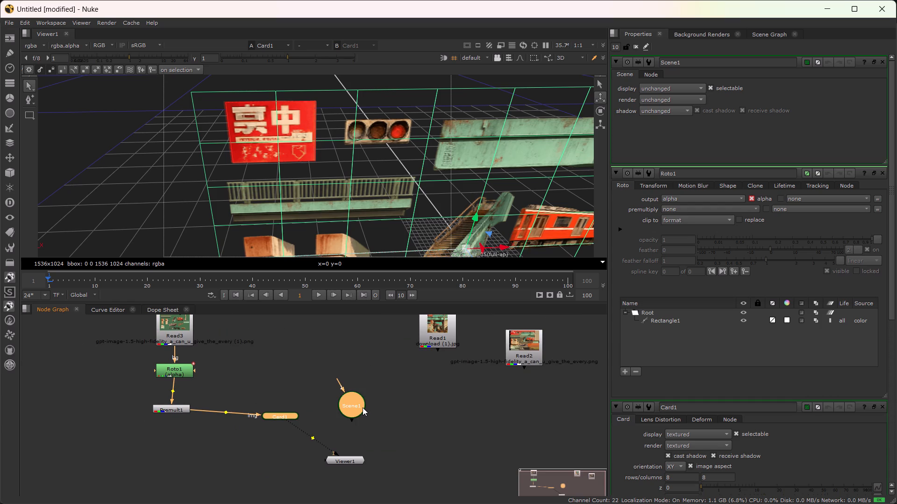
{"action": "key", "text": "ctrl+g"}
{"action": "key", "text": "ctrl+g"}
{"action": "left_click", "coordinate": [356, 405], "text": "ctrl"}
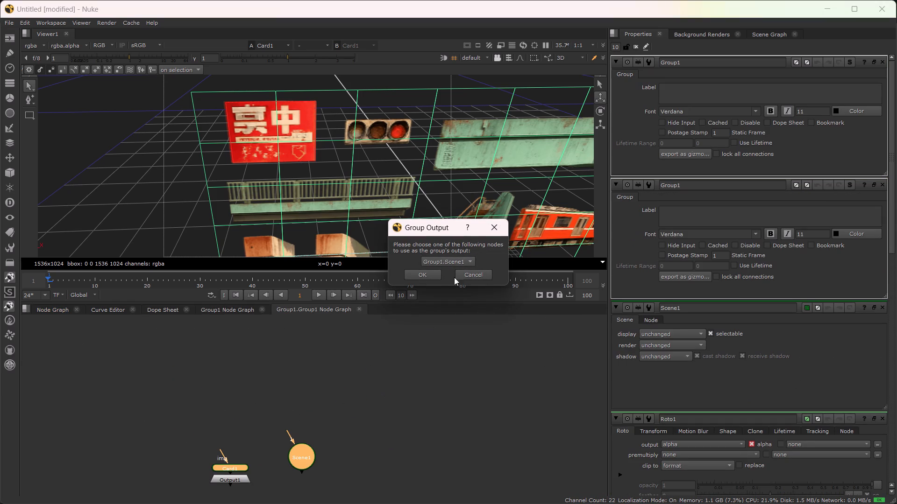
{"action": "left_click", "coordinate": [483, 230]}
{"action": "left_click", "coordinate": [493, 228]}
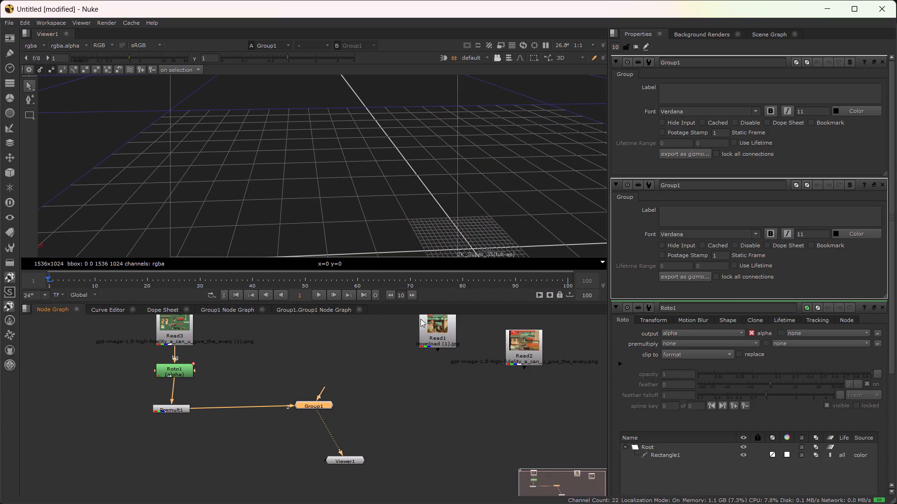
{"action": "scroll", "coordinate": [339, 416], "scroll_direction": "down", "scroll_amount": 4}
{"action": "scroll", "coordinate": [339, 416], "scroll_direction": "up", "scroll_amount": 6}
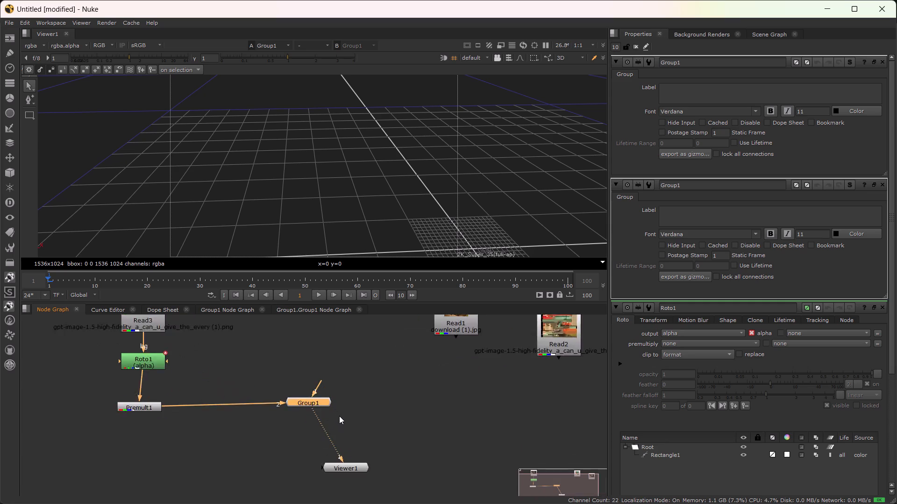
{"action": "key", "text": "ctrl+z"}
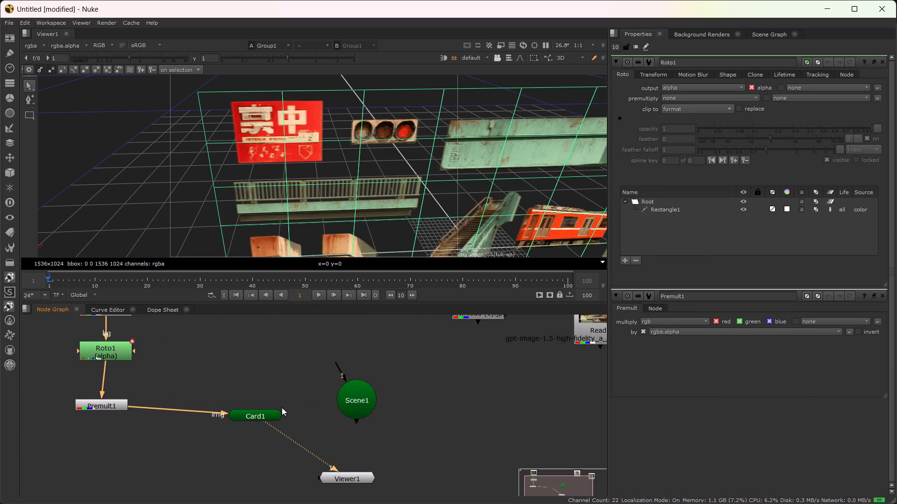
Connect Scene1's input 1 to Card1 and show Scene1 in Viewer1.
{"action": "left_click_drag", "start_coordinate": [342, 375], "coordinate": [263, 419]}
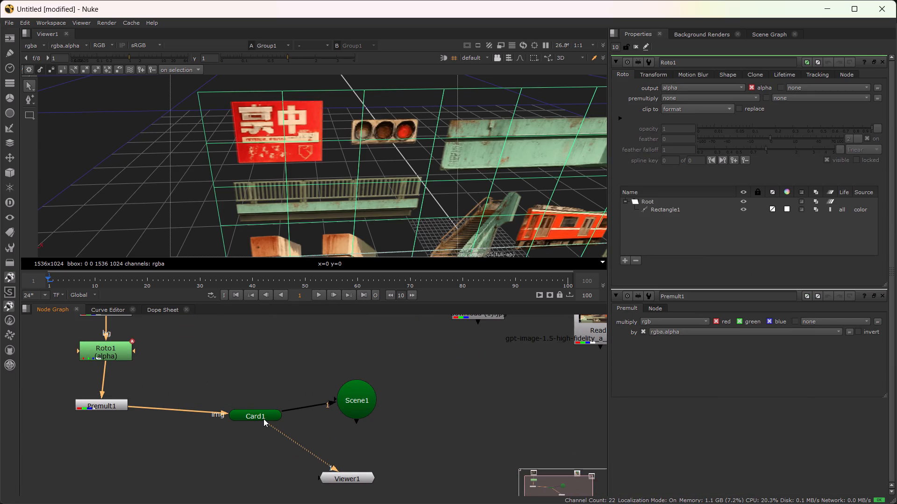
{"action": "left_click", "coordinate": [363, 400]}
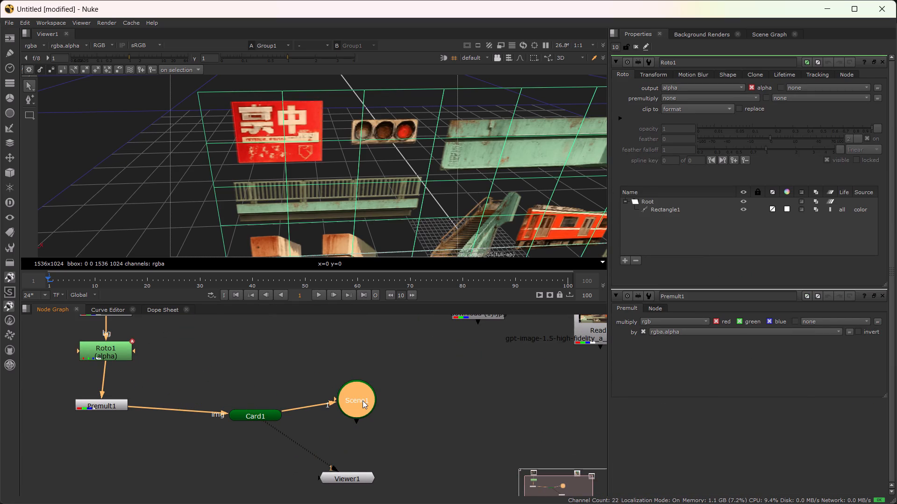
{"action": "key", "text": "1"}
{"action": "scroll", "coordinate": [406, 184], "scroll_direction": "down", "scroll_amount": 3}
{"action": "scroll", "coordinate": [374, 216], "scroll_direction": "down", "scroll_amount": 2}
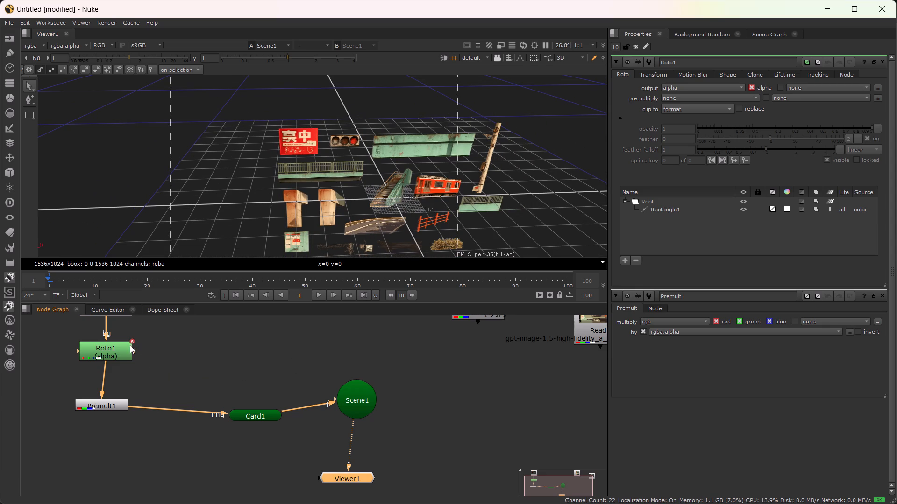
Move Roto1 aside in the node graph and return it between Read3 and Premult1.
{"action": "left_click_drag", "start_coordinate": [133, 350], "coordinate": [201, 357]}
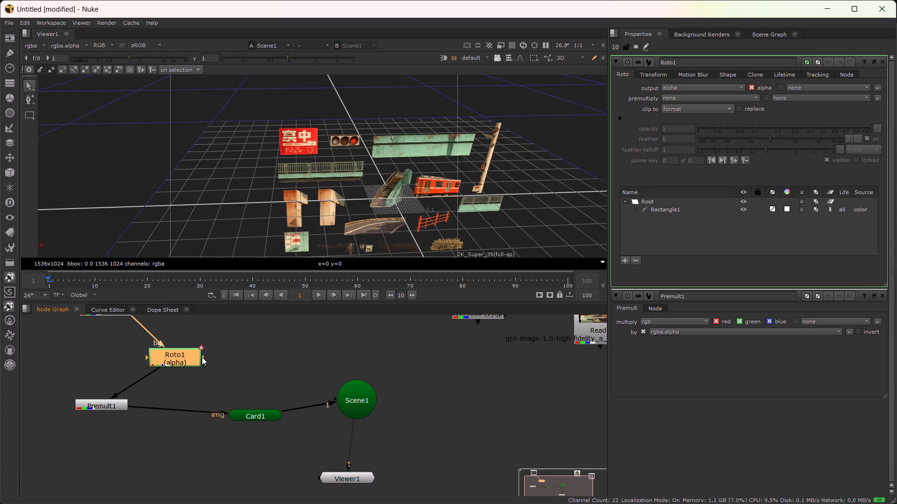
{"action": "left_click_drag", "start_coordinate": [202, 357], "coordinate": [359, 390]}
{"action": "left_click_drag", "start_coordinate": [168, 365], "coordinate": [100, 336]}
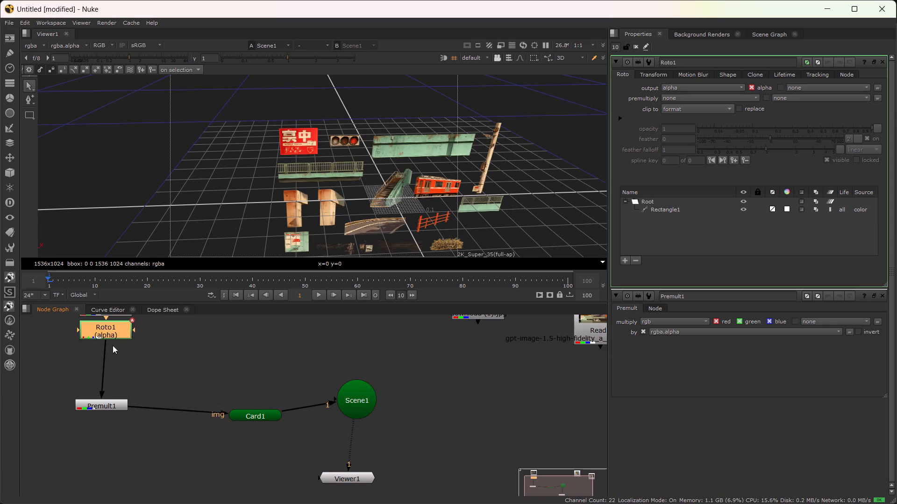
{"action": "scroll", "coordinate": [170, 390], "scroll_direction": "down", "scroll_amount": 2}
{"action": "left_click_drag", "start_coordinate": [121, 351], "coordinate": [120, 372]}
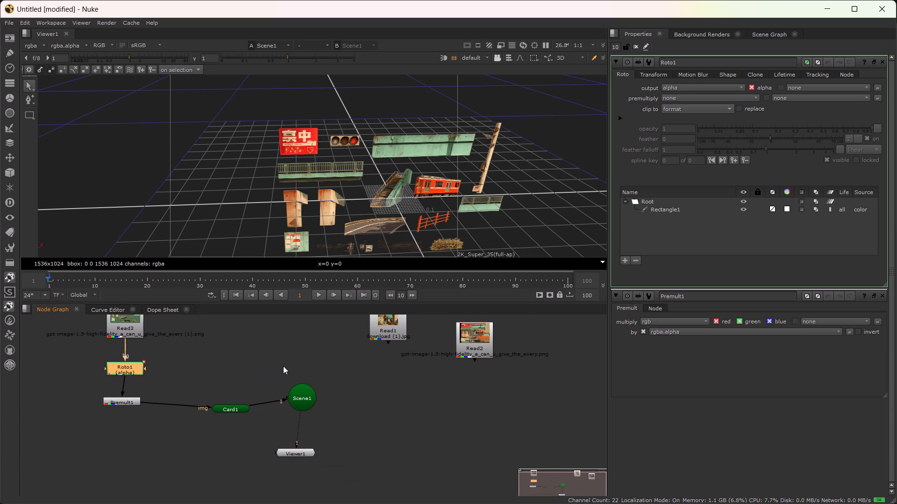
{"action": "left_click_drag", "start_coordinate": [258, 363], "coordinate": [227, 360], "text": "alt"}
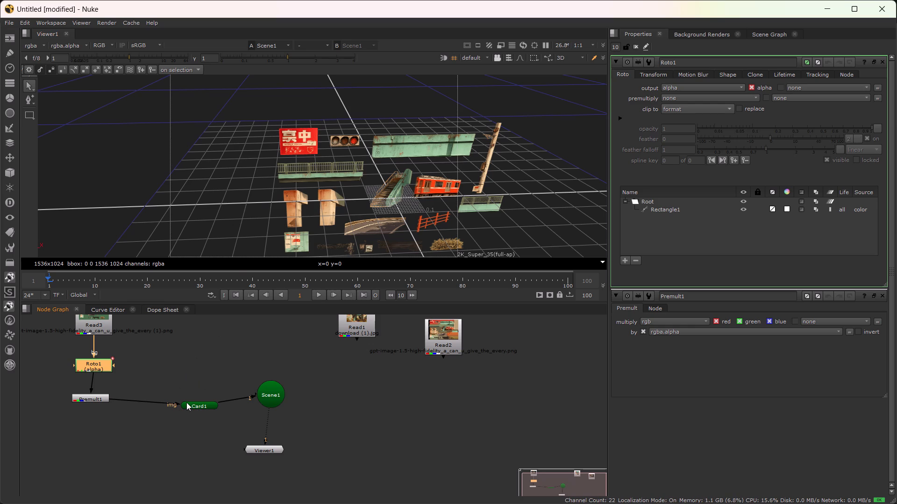
Add a second Roto node between Premult1 and Card1, spacing the nodes out in a row.
{"action": "left_click_drag", "start_coordinate": [195, 405], "coordinate": [170, 403]}
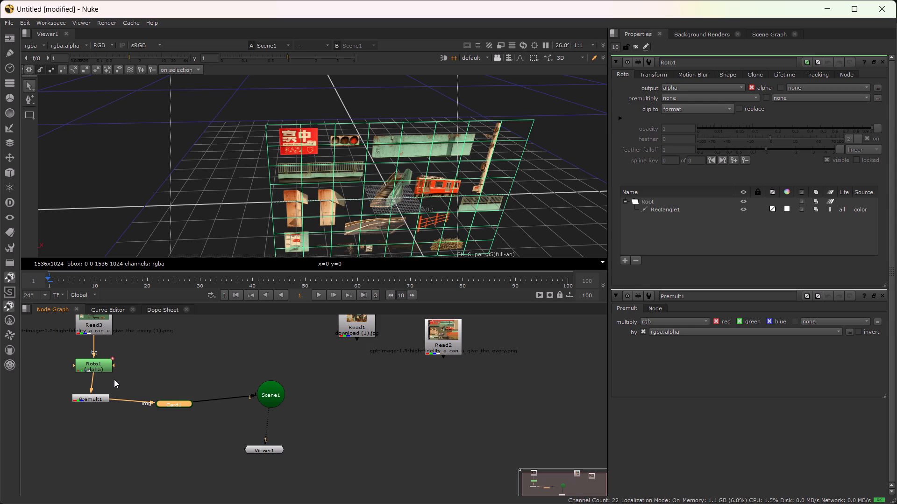
{"action": "key", "text": "o"}
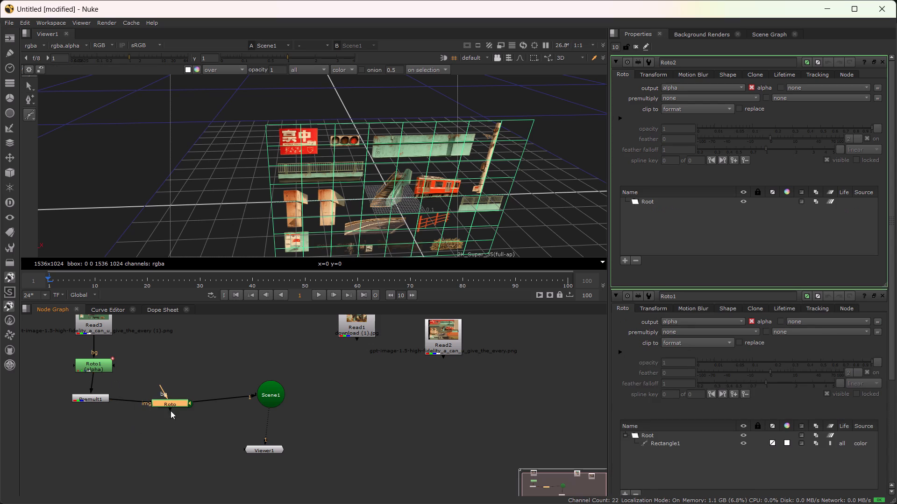
{"action": "left_click_drag", "start_coordinate": [170, 405], "coordinate": [226, 395]}
{"action": "left_click_drag", "start_coordinate": [226, 395], "coordinate": [232, 399]}
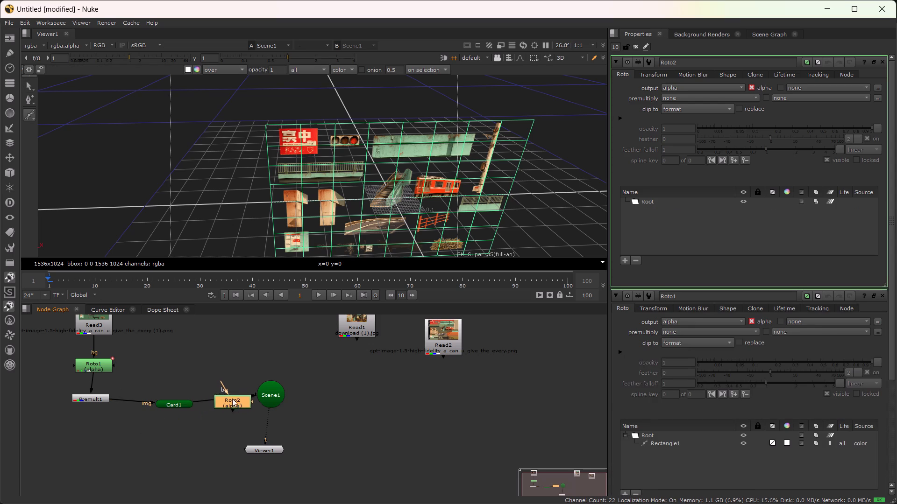
{"action": "left_click_drag", "start_coordinate": [232, 399], "coordinate": [226, 399]}
{"action": "left_click_drag", "start_coordinate": [223, 397], "coordinate": [135, 400]}
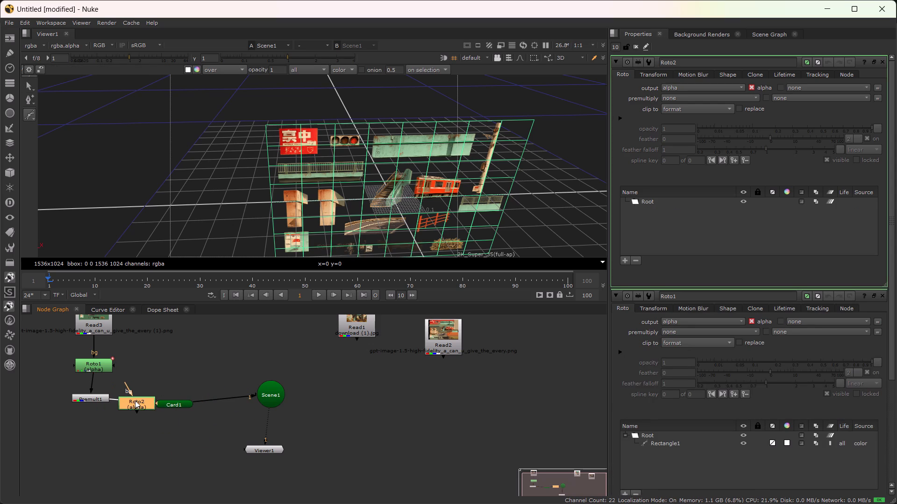
{"action": "left_click_drag", "start_coordinate": [135, 400], "coordinate": [126, 399]}
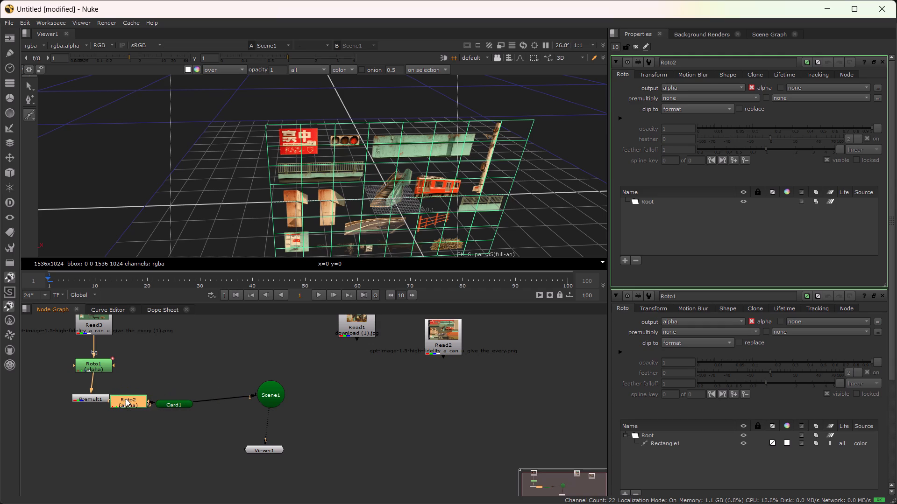
{"action": "left_click_drag", "start_coordinate": [171, 404], "coordinate": [213, 397]}
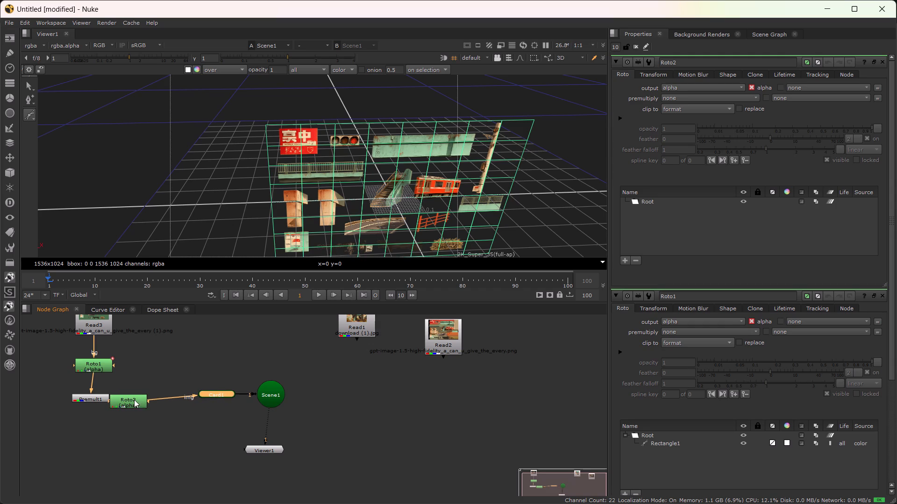
{"action": "left_click_drag", "start_coordinate": [134, 399], "coordinate": [161, 398]}
{"action": "triple_click", "coordinate": [160, 399]}
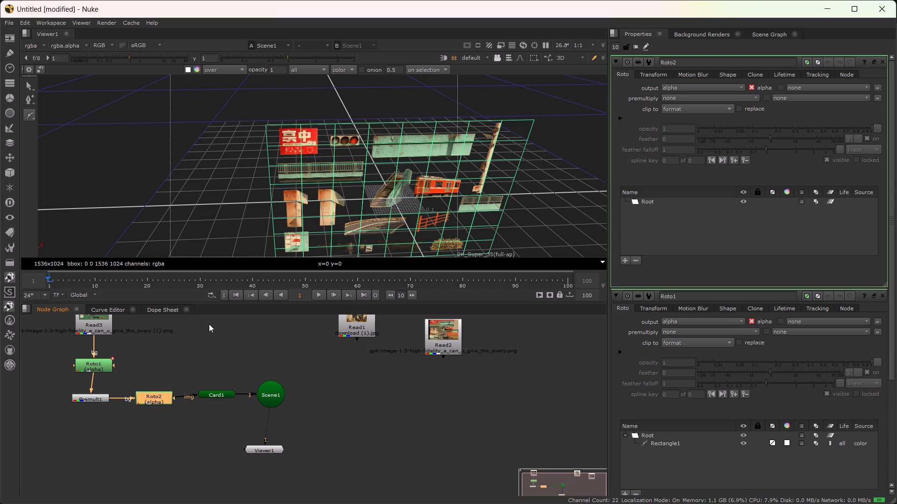
Switch the viewer to 2D and show Roto2's output in it.
{"action": "scroll", "coordinate": [311, 141], "scroll_direction": "up", "scroll_amount": 2}
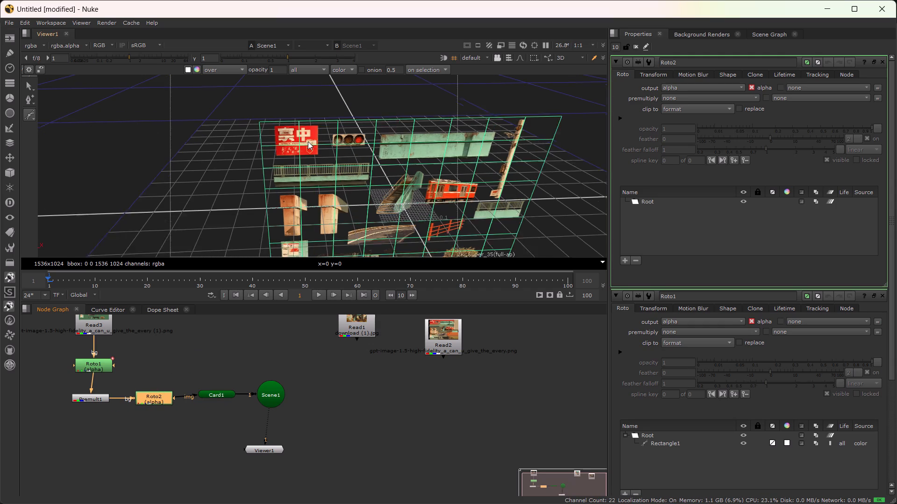
{"action": "key", "text": "Tab"}
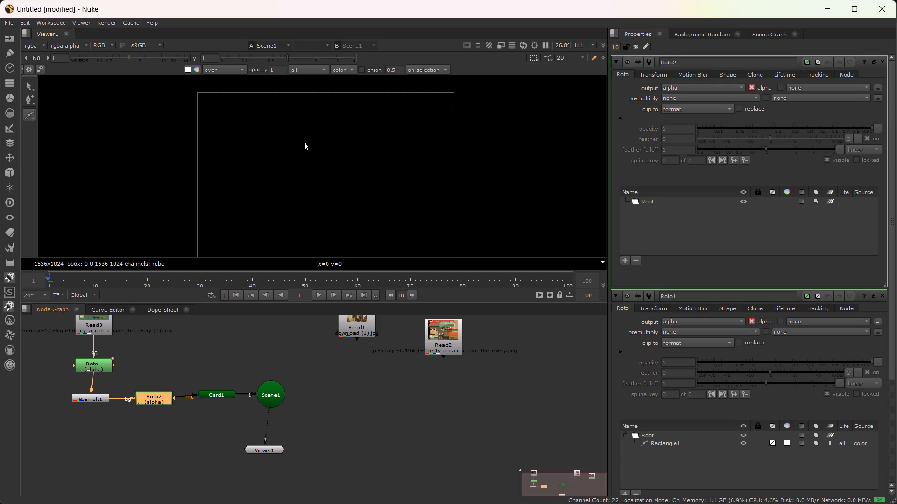
{"action": "key", "text": "Tab"}
{"action": "key", "text": "Tab"}
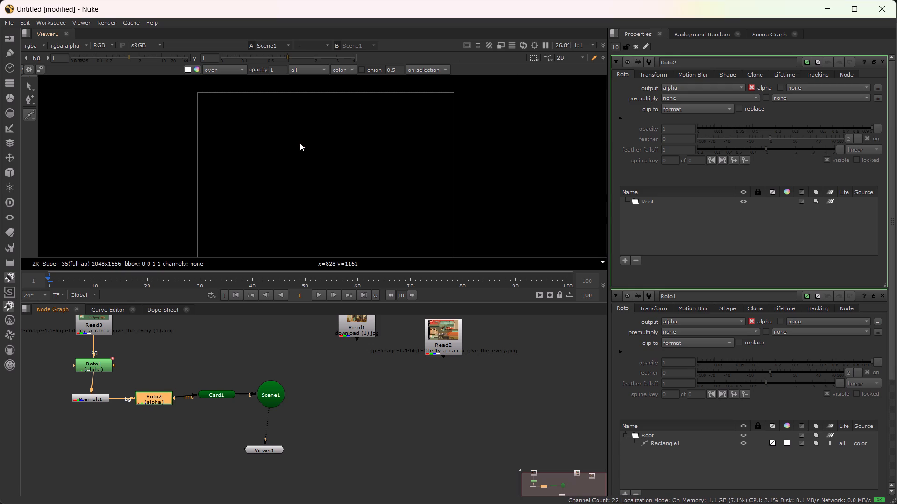
{"action": "left_click", "coordinate": [148, 399]}
{"action": "key", "text": "1"}
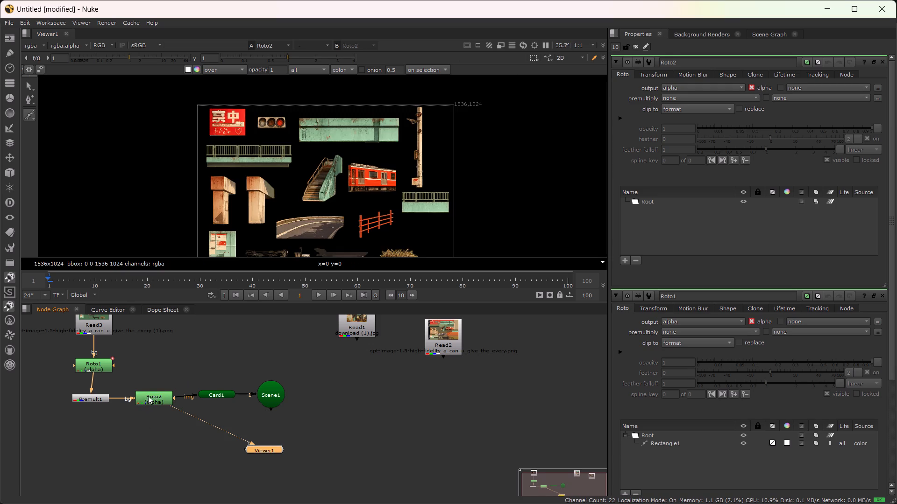
Draw a rectangle roto shape around the red sign in Roto2 and lower its top edge to fit the sign.
{"action": "scroll", "coordinate": [208, 104], "scroll_direction": "up", "scroll_amount": 9}
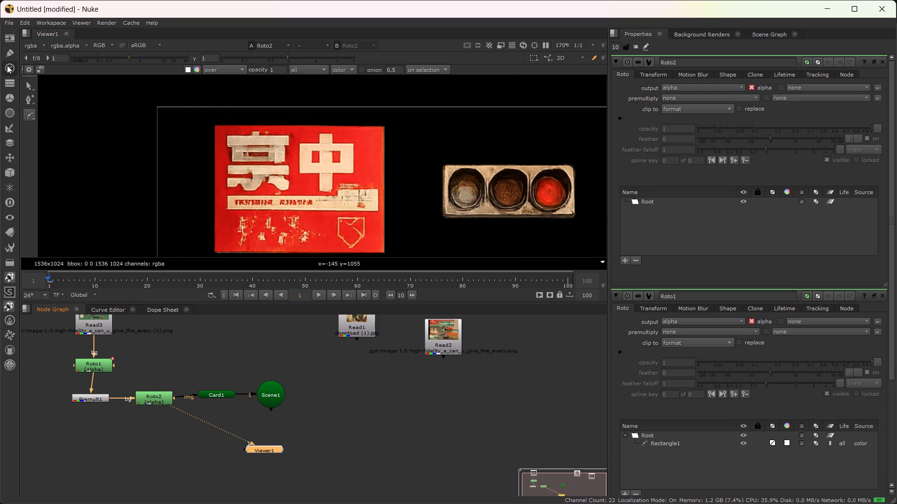
{"action": "left_click", "coordinate": [28, 114]}
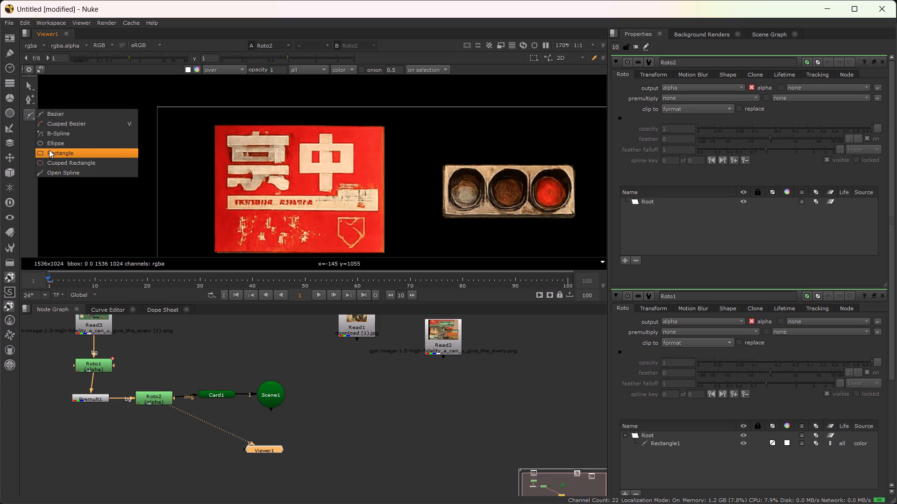
{"action": "left_click", "coordinate": [49, 150]}
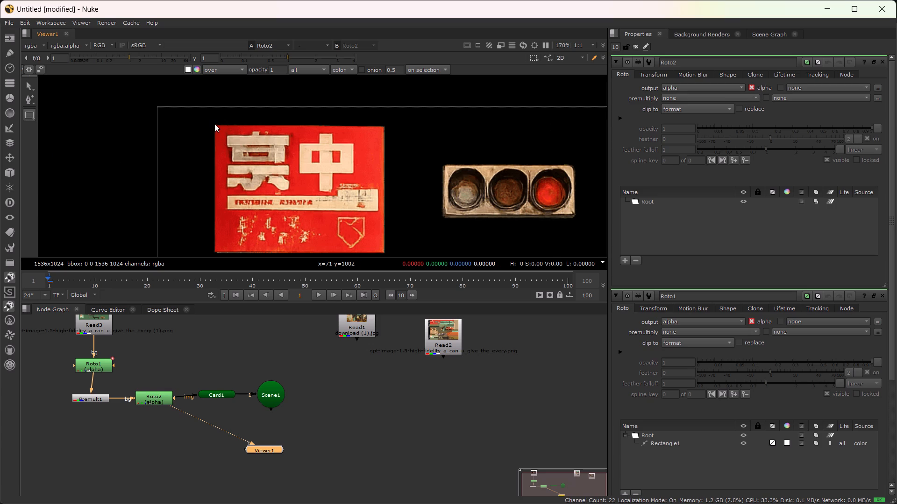
{"action": "left_click_drag", "start_coordinate": [214, 124], "coordinate": [374, 249]}
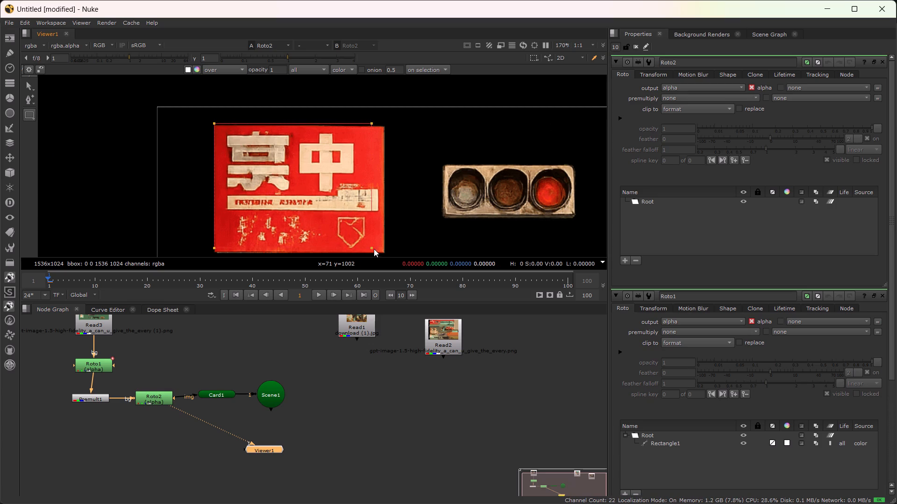
{"action": "left_click_drag", "start_coordinate": [374, 249], "coordinate": [384, 252]}
{"action": "left_click_drag", "start_coordinate": [188, 101], "coordinate": [392, 161]}
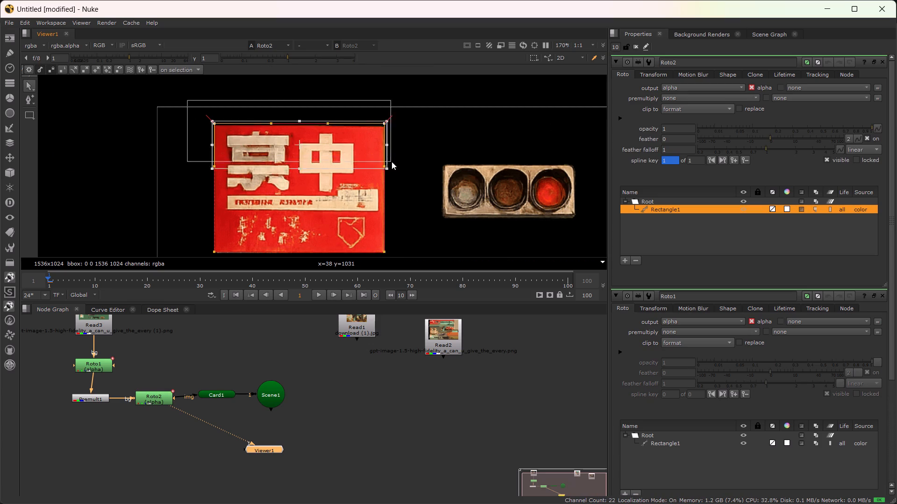
{"action": "left_click_drag", "start_coordinate": [392, 161], "coordinate": [395, 162]}
{"action": "left_click", "coordinate": [301, 121]}
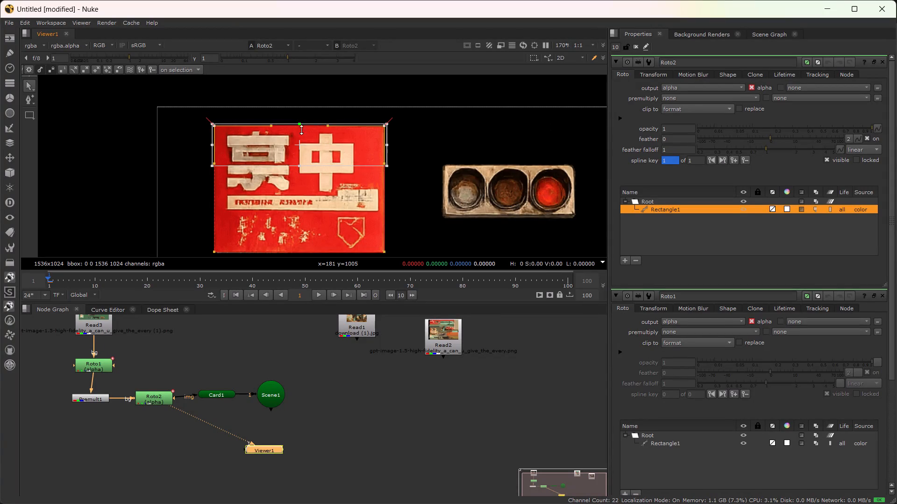
{"action": "left_click", "coordinate": [305, 171]}
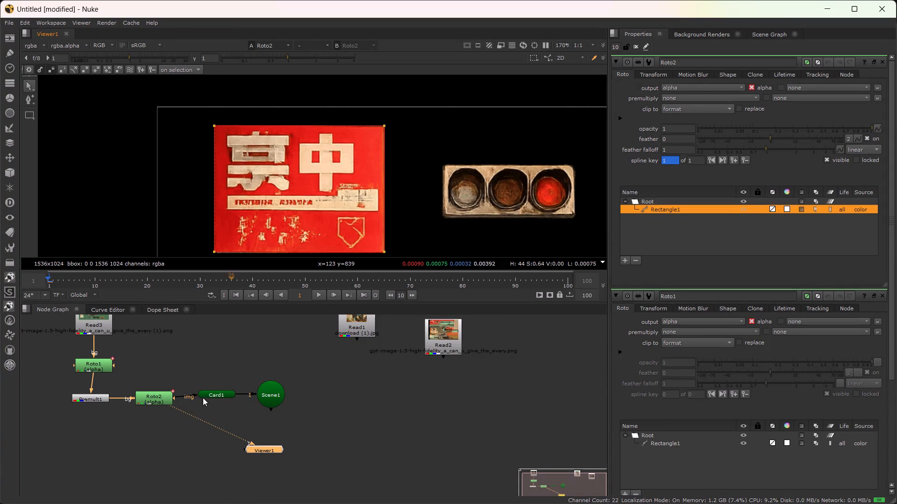
Show Scene1's output in Viewer1.
{"action": "left_click", "coordinate": [264, 393]}
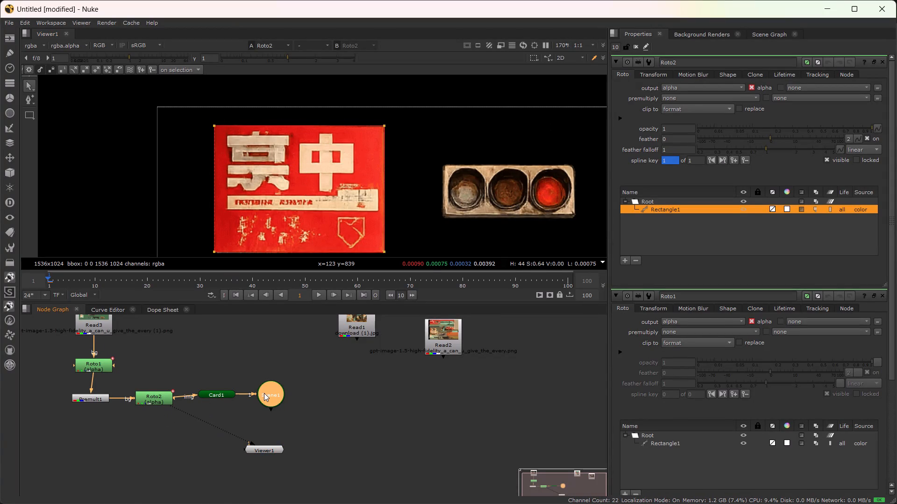
{"action": "key", "text": "1"}
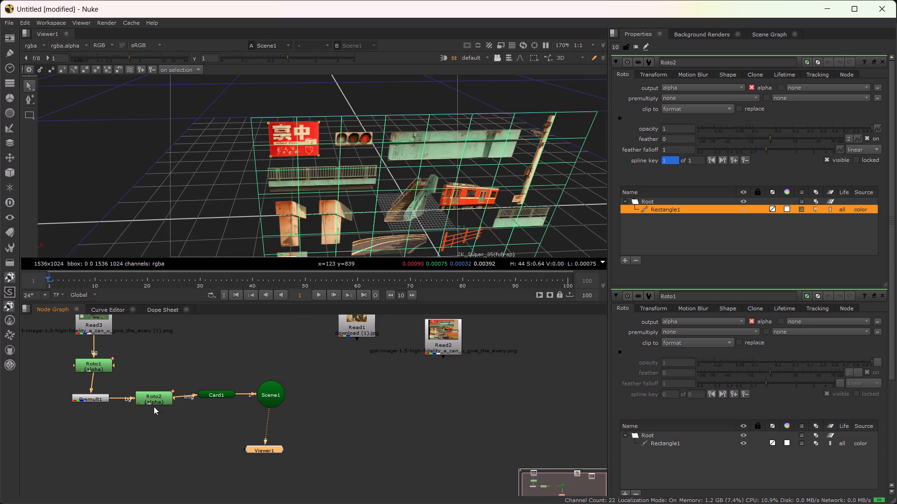
Detach Roto2 from between Premult1 and Card1, connect its mask input to Premult1, and view Scene1.
{"action": "left_click_drag", "start_coordinate": [154, 397], "coordinate": [206, 319]}
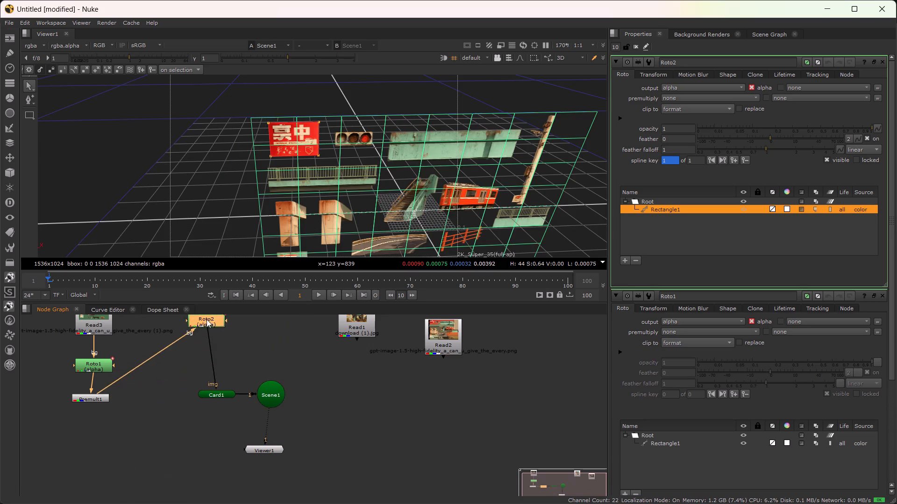
{"action": "left_click_drag", "start_coordinate": [206, 319], "coordinate": [224, 351]}
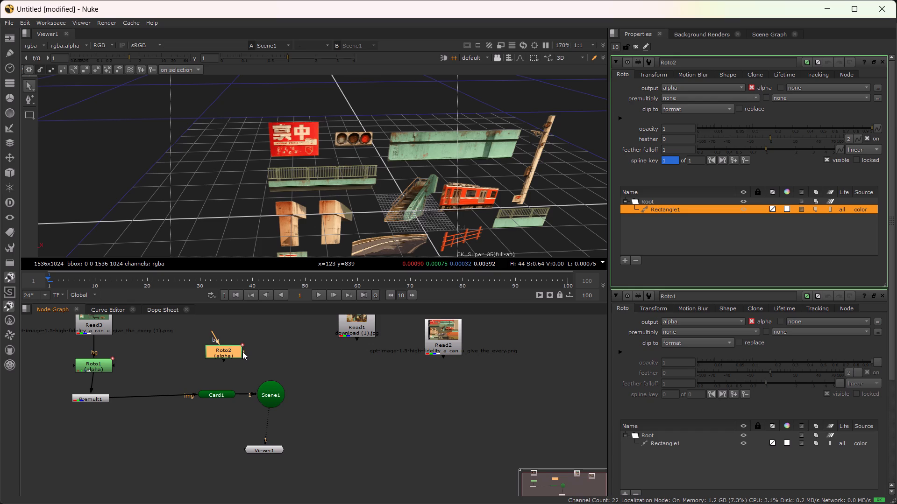
{"action": "left_click_drag", "start_coordinate": [242, 350], "coordinate": [239, 342]}
{"action": "left_click_drag", "start_coordinate": [242, 343], "coordinate": [250, 346]}
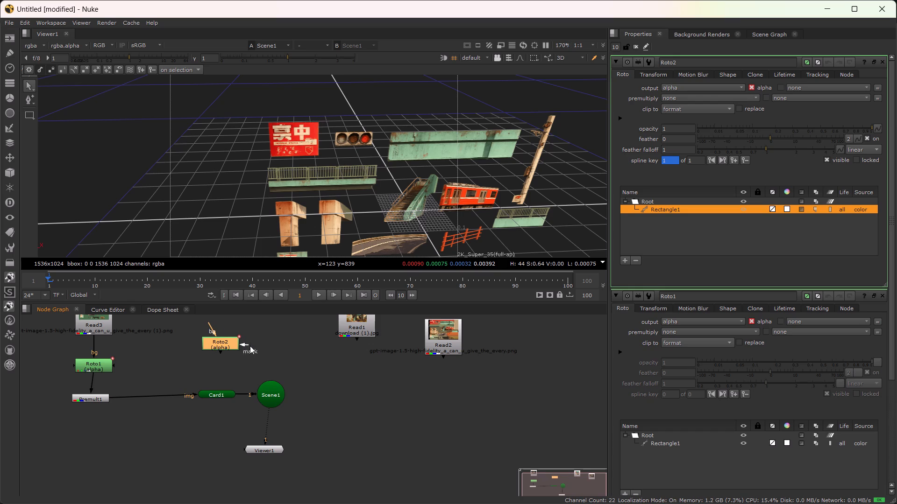
{"action": "left_click_drag", "start_coordinate": [250, 346], "coordinate": [103, 397]}
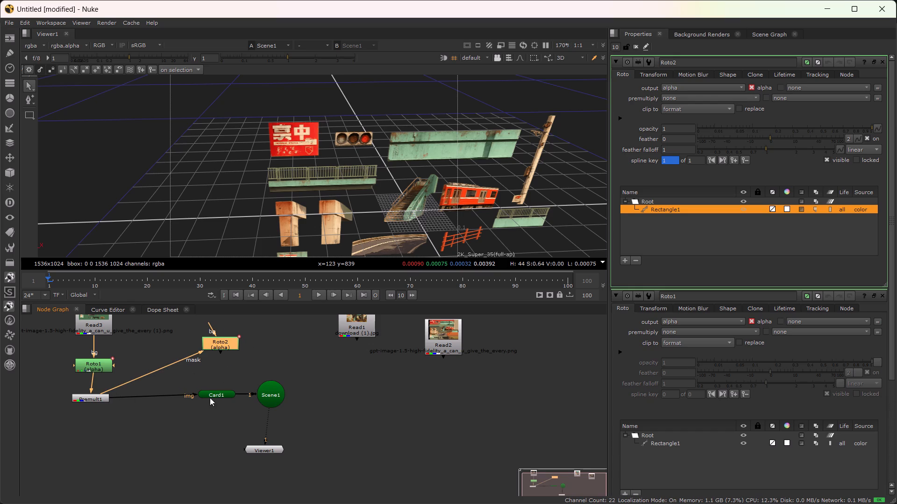
{"action": "left_click", "coordinate": [270, 400]}
{"action": "key", "text": "1"}
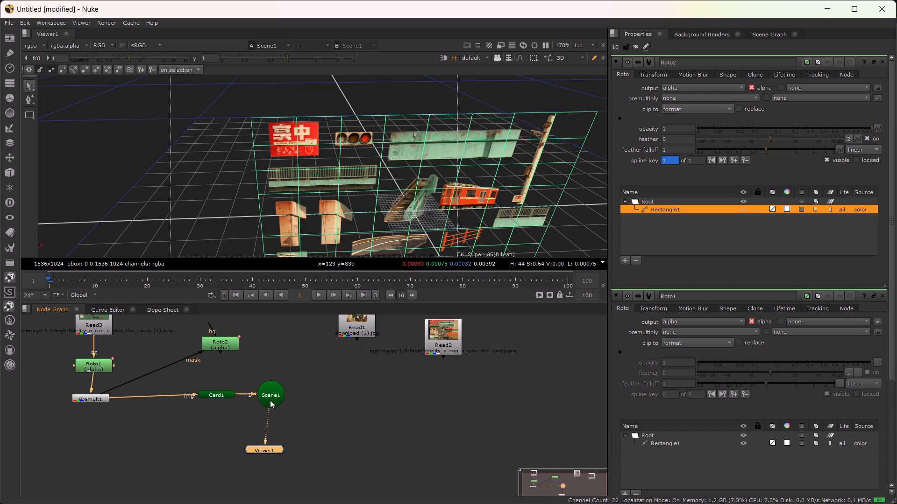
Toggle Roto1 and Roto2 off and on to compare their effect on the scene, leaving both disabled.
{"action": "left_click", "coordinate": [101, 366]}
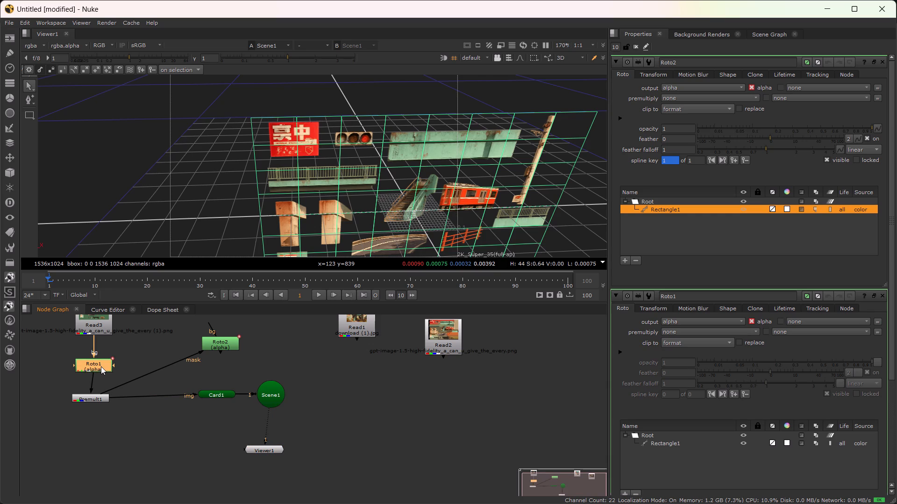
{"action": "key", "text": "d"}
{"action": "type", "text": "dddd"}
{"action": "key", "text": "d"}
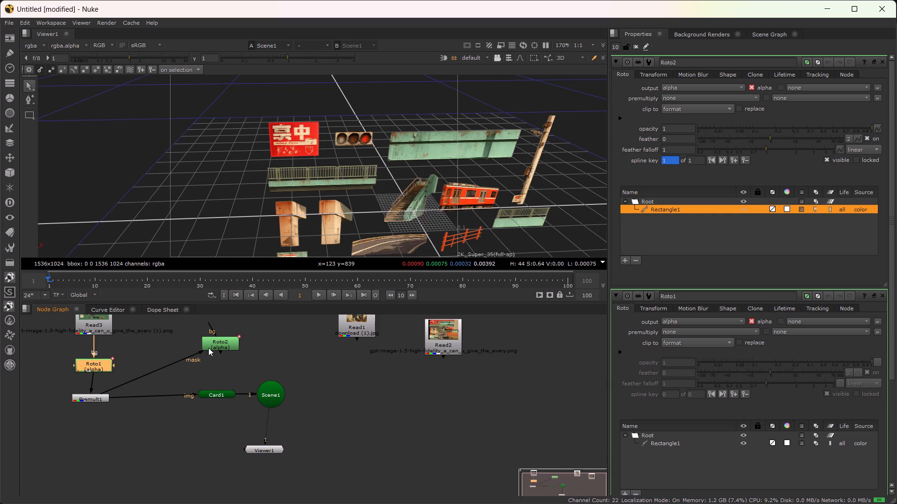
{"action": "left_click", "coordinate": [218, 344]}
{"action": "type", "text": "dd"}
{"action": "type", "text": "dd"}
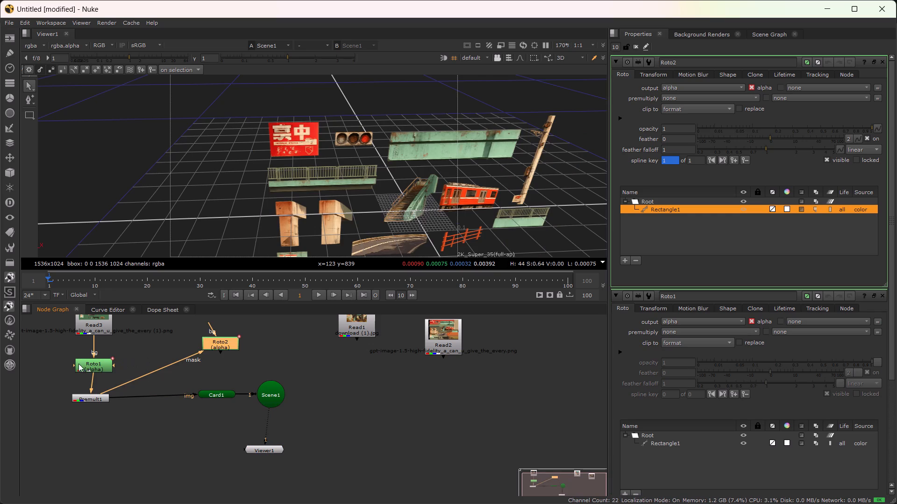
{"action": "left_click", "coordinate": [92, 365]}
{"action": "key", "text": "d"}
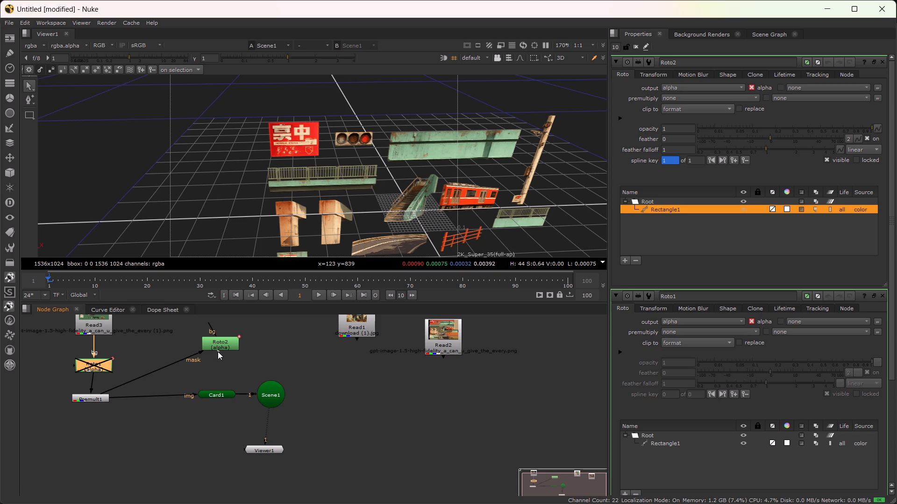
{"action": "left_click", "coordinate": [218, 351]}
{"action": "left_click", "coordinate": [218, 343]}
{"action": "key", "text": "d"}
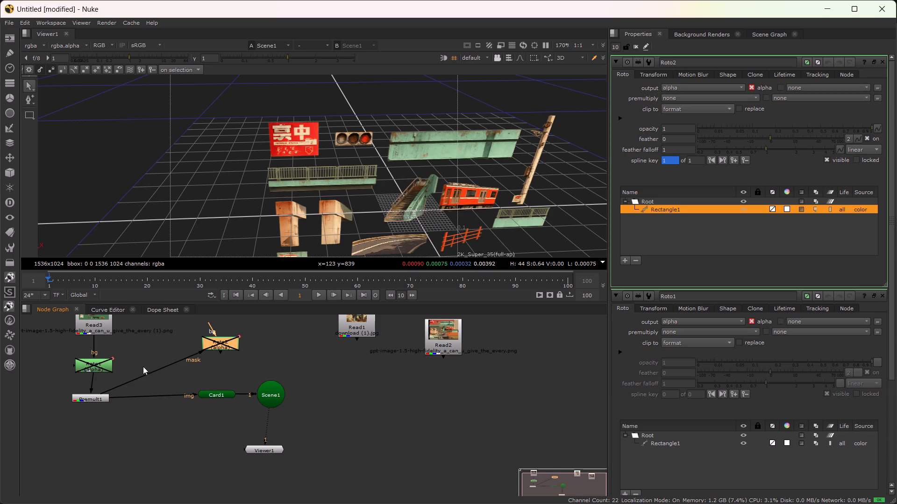
Pull Roto1 out from between Read3 and Premult1 and delete it.
{"action": "left_click_drag", "start_coordinate": [99, 364], "coordinate": [212, 373]}
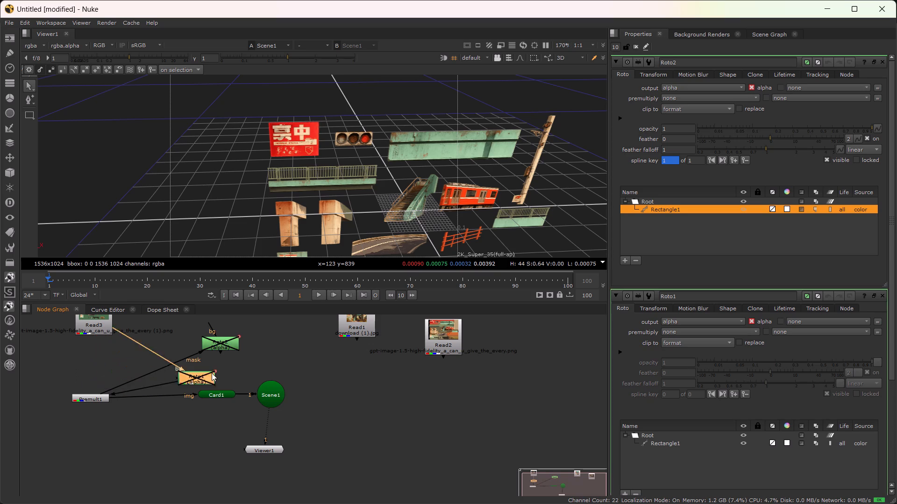
{"action": "left_click_drag", "start_coordinate": [212, 373], "coordinate": [291, 362]}
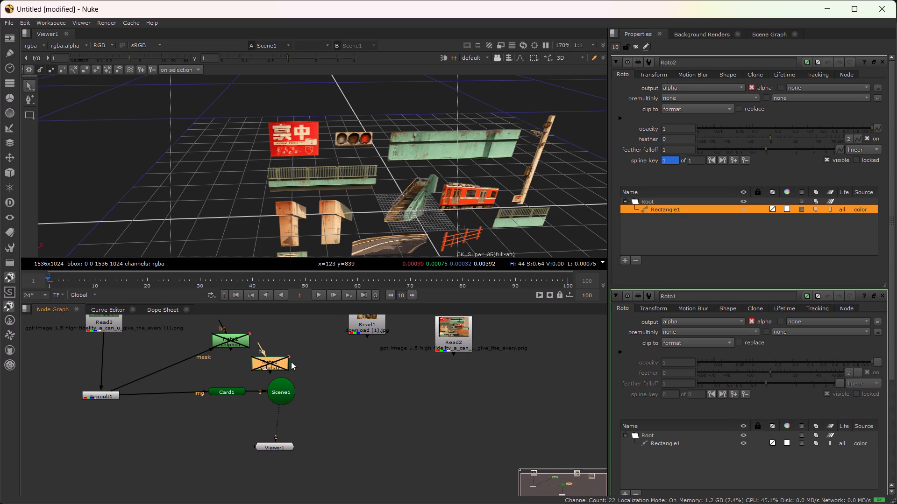
{"action": "left_click_drag", "start_coordinate": [291, 362], "coordinate": [292, 362]}
{"action": "key", "text": "Delete"}
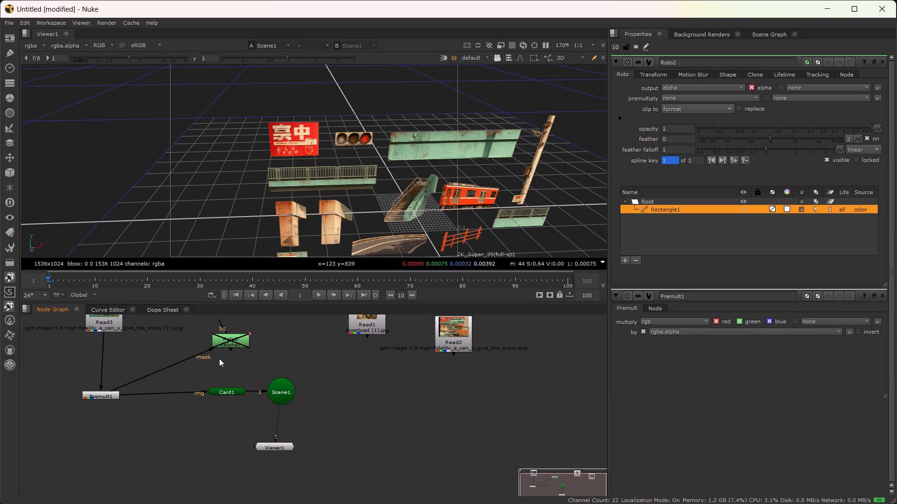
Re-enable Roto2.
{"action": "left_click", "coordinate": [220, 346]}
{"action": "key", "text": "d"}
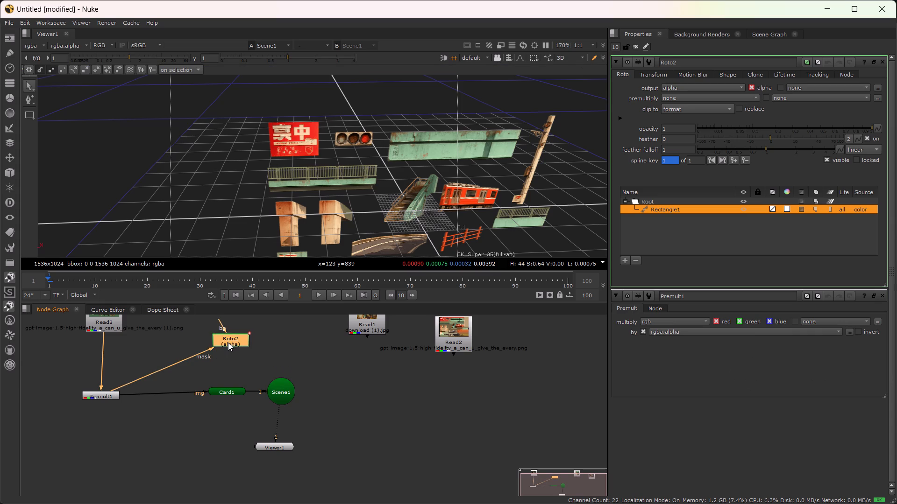
Rewire Roto2 so its mask input comes from Read3 and its output feeds Premult1.
{"action": "left_click_drag", "start_coordinate": [228, 343], "coordinate": [242, 348]}
{"action": "left_click_drag", "start_coordinate": [221, 350], "coordinate": [195, 363]}
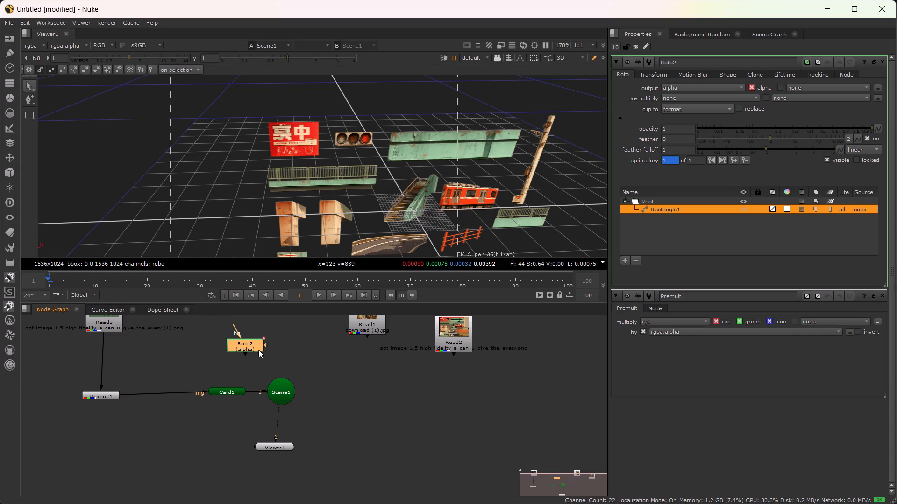
{"action": "left_click_drag", "start_coordinate": [265, 343], "coordinate": [107, 328]}
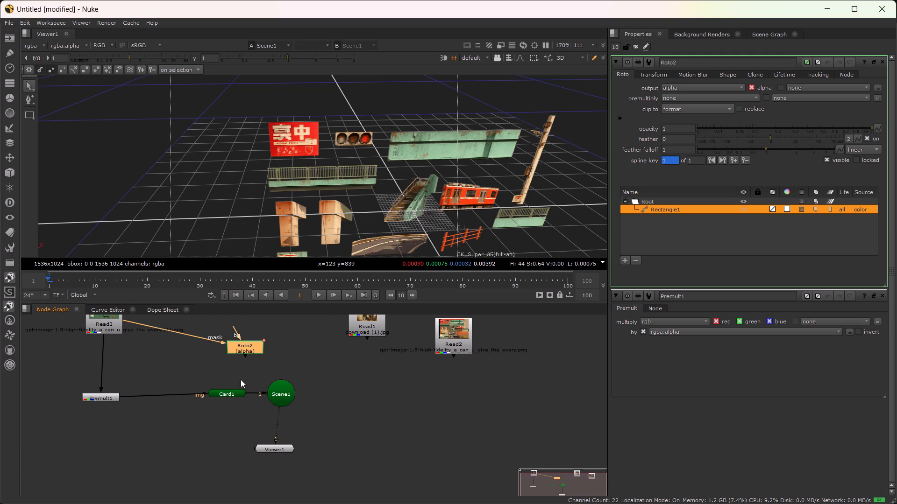
{"action": "left_click_drag", "start_coordinate": [245, 355], "coordinate": [145, 398]}
{"action": "left_click_drag", "start_coordinate": [145, 398], "coordinate": [105, 399]}
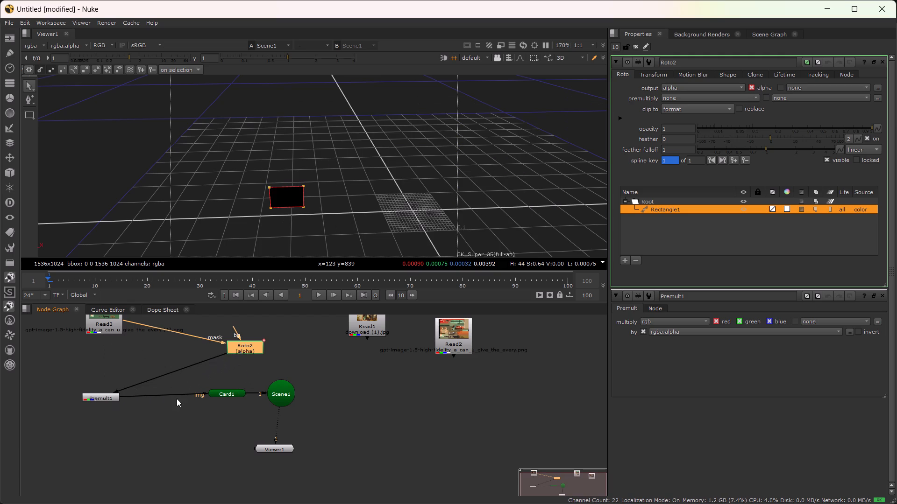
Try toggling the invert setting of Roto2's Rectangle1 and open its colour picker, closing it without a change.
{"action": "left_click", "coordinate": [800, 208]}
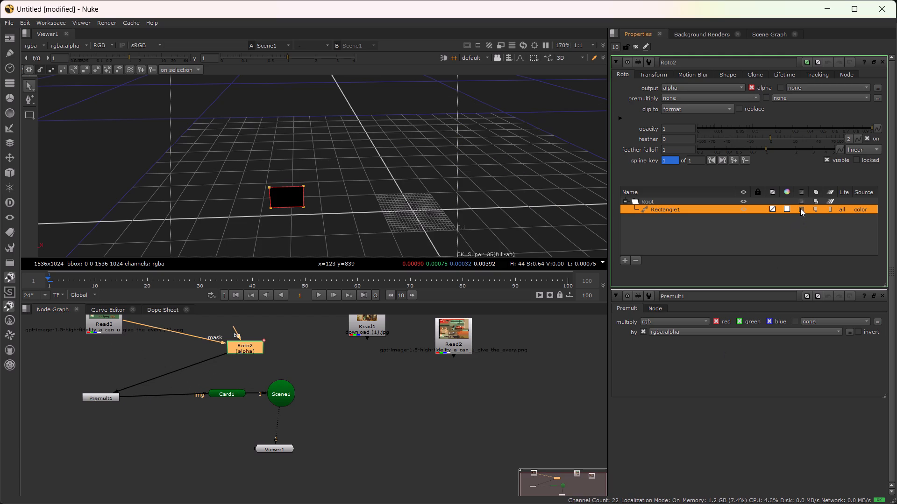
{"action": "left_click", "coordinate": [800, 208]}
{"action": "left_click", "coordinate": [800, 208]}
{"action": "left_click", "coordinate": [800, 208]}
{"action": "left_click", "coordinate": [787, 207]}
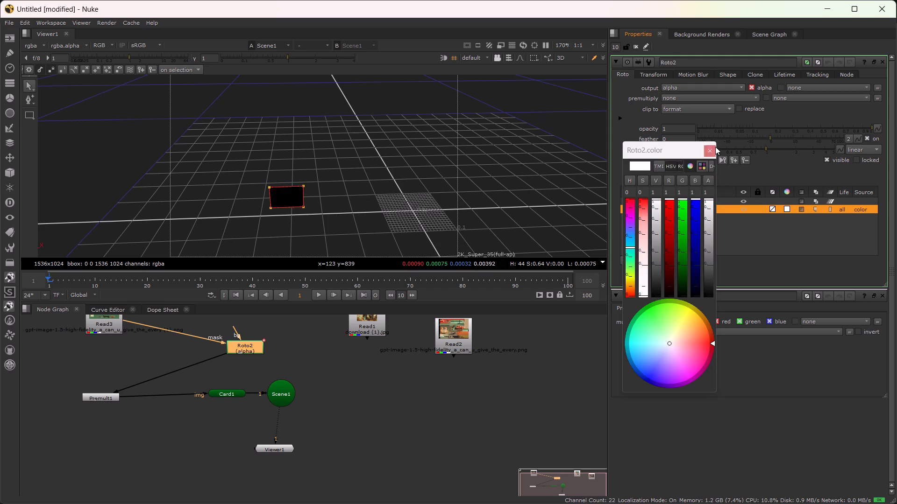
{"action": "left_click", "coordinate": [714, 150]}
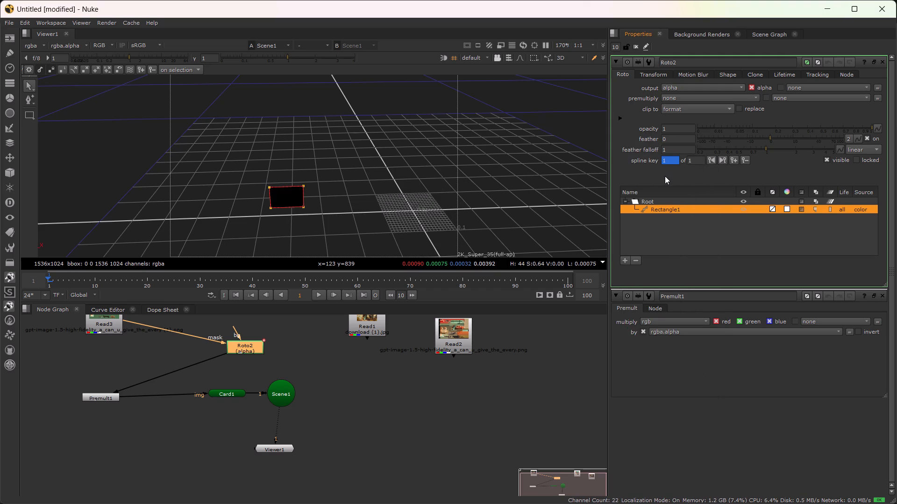
Examine the masked sign card in the 3D scene up close and from several angles.
{"action": "scroll", "coordinate": [249, 202], "scroll_direction": "up", "scroll_amount": 4}
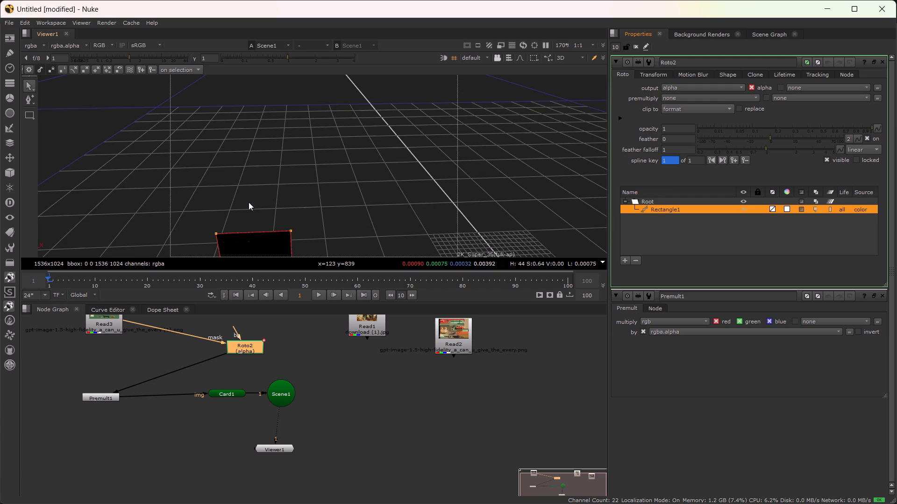
{"action": "left_click_drag", "start_coordinate": [284, 208], "coordinate": [342, 111], "text": "alt"}
{"action": "left_click_drag", "start_coordinate": [349, 196], "coordinate": [376, 144], "text": "alt"}
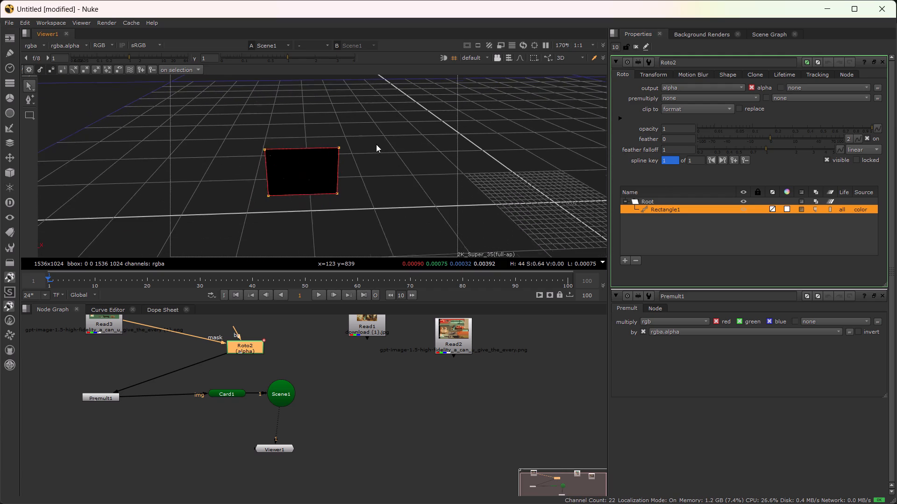
{"action": "left_click_drag", "start_coordinate": [376, 144], "coordinate": [378, 141], "text": "alt"}
{"action": "left_click_drag", "start_coordinate": [336, 195], "coordinate": [376, 166], "text": "ctrl"}
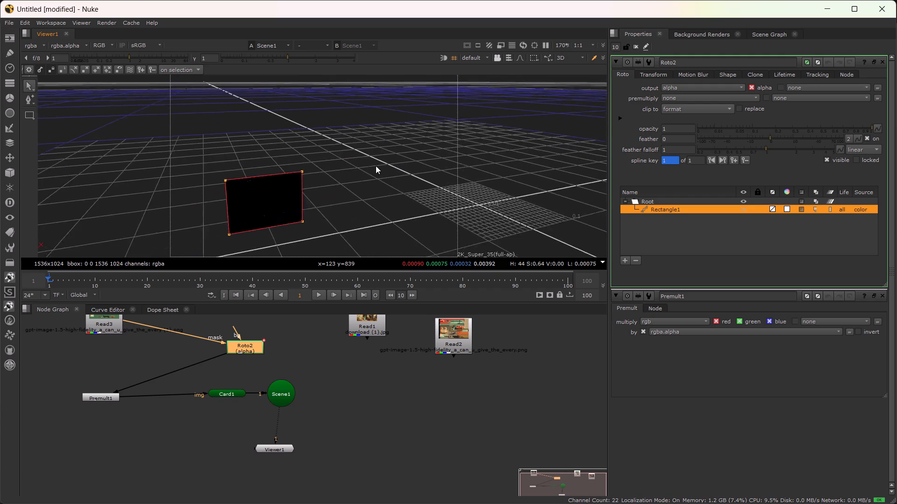
{"action": "left_click_drag", "start_coordinate": [376, 166], "coordinate": [363, 163], "text": "ctrl"}
{"action": "left_click_drag", "start_coordinate": [349, 182], "coordinate": [388, 113], "text": "alt"}
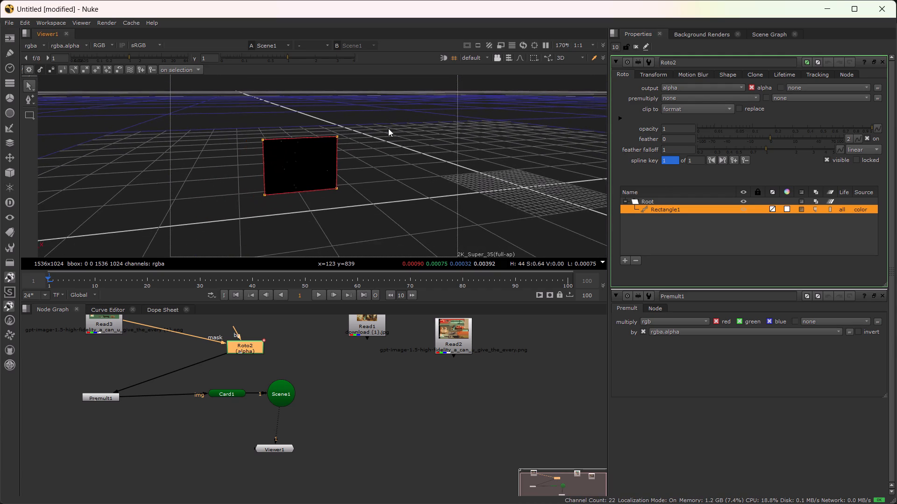
Examine the masked sign card in the 3D scene from different distances and angles.
{"action": "scroll", "coordinate": [389, 133], "scroll_direction": "down", "scroll_amount": 1}
{"action": "scroll", "coordinate": [308, 191], "scroll_direction": "up", "scroll_amount": 4}
{"action": "scroll", "coordinate": [308, 191], "scroll_direction": "down", "scroll_amount": 2}
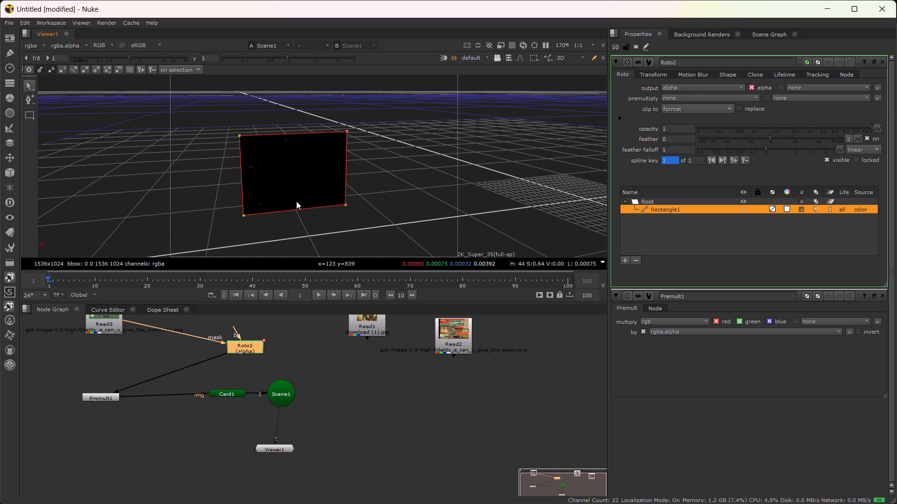
{"action": "key", "text": "f"}
{"action": "scroll", "coordinate": [257, 162], "scroll_direction": "up", "scroll_amount": 6}
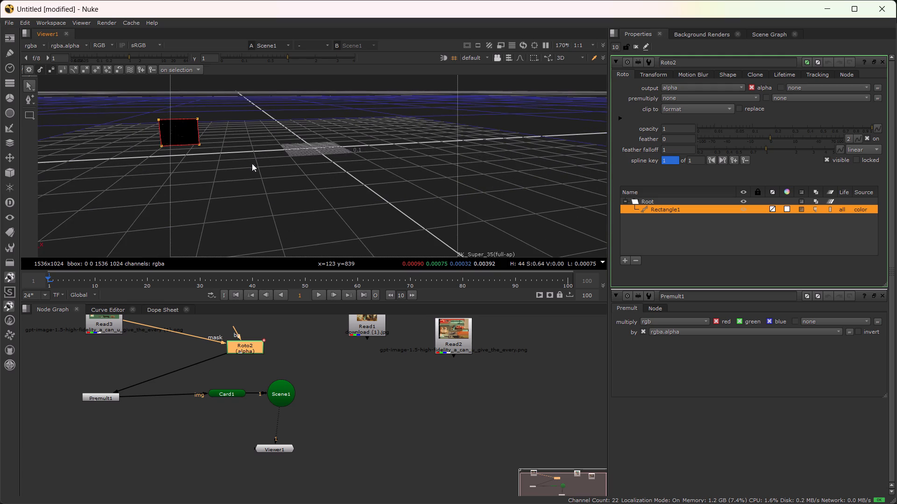
{"action": "left_click_drag", "start_coordinate": [209, 174], "coordinate": [555, 168], "text": "alt"}
{"action": "left_click_drag", "start_coordinate": [227, 187], "coordinate": [393, 203], "text": "alt"}
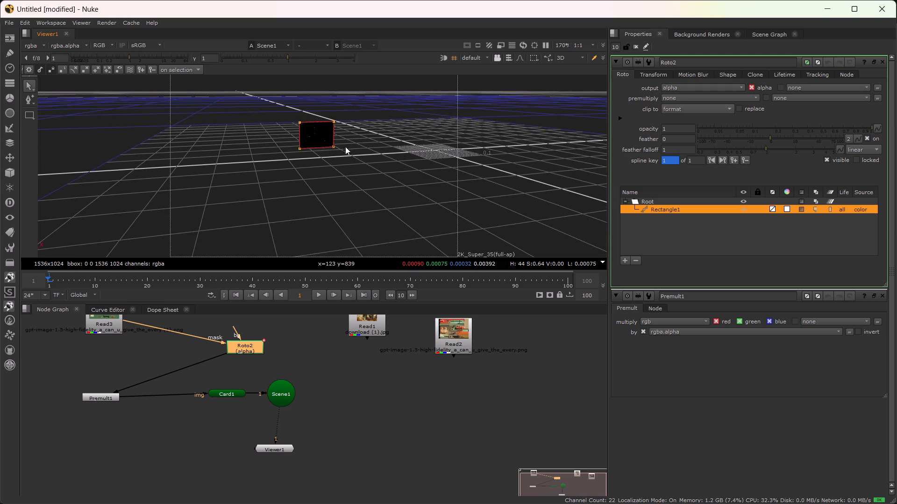
{"action": "scroll", "coordinate": [343, 147], "scroll_direction": "up", "scroll_amount": 8}
{"action": "left_click_drag", "start_coordinate": [317, 172], "coordinate": [314, 196]}
{"action": "left_click_drag", "start_coordinate": [314, 189], "coordinate": [266, 238], "text": "alt"}
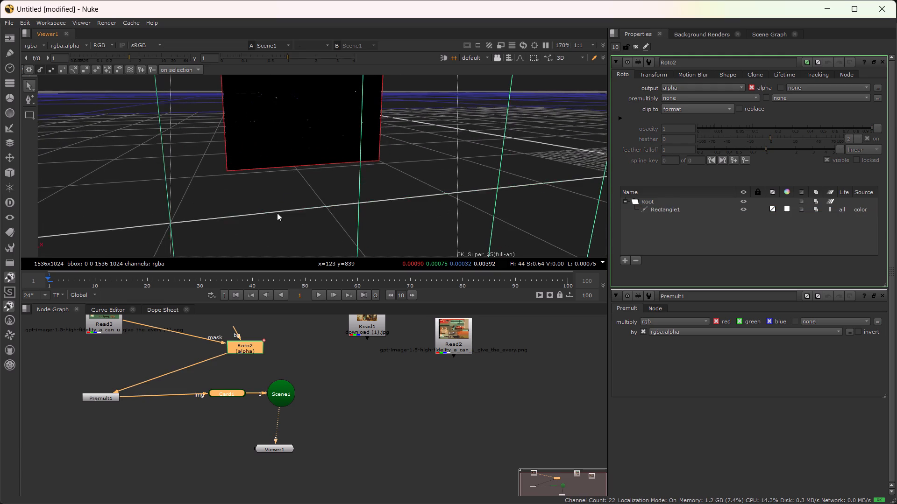
{"action": "scroll", "coordinate": [285, 196], "scroll_direction": "down", "scroll_amount": 5}
{"action": "left_click_drag", "start_coordinate": [285, 195], "coordinate": [238, 224], "text": "alt"}
{"action": "left_click", "coordinate": [106, 165]}
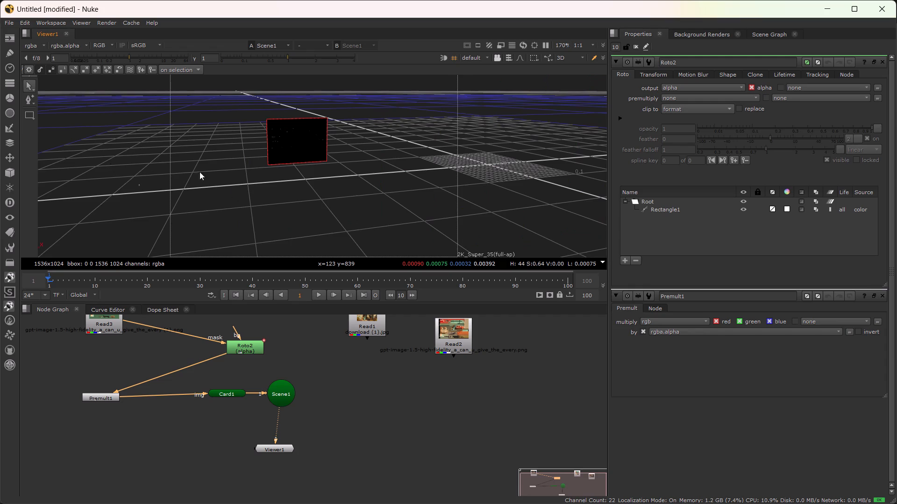
{"action": "left_click_drag", "start_coordinate": [307, 178], "coordinate": [267, 200], "text": "alt"}
Detach Premult1 from Roto2 and connect its input directly to Read3.
{"action": "left_click_drag", "start_coordinate": [120, 391], "coordinate": [129, 391]}
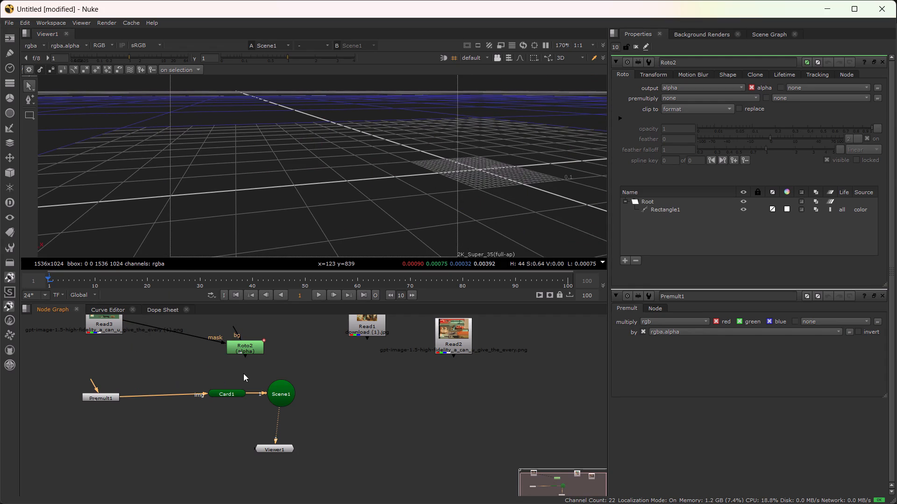
{"action": "left_click_drag", "start_coordinate": [93, 382], "coordinate": [107, 305]}
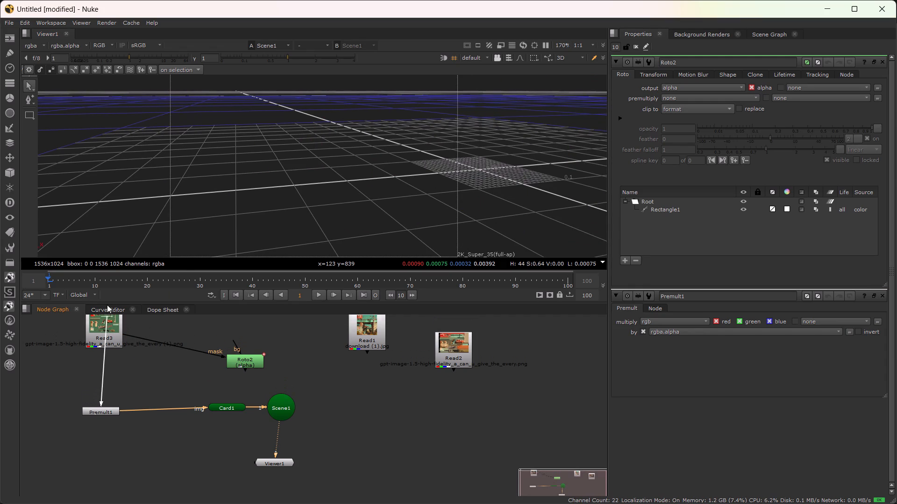
{"action": "left_click_drag", "start_coordinate": [107, 305], "coordinate": [108, 344]}
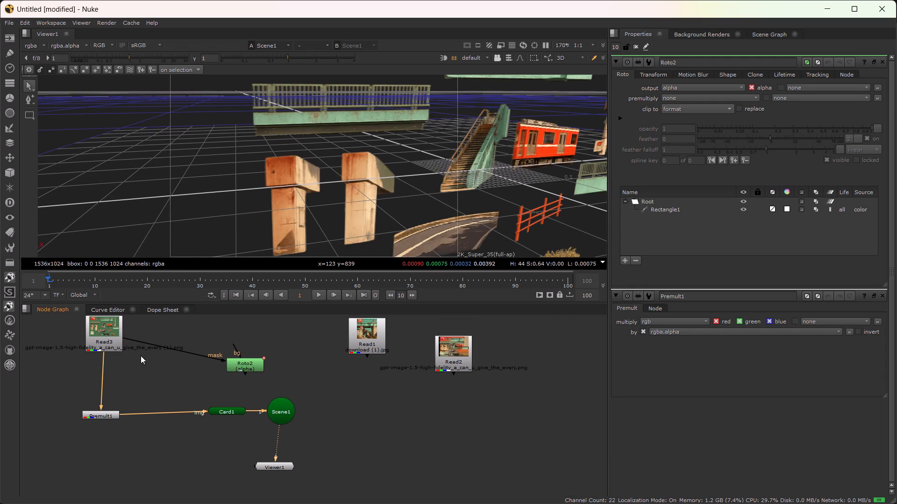
{"action": "scroll", "coordinate": [296, 216], "scroll_direction": "down", "scroll_amount": 5}
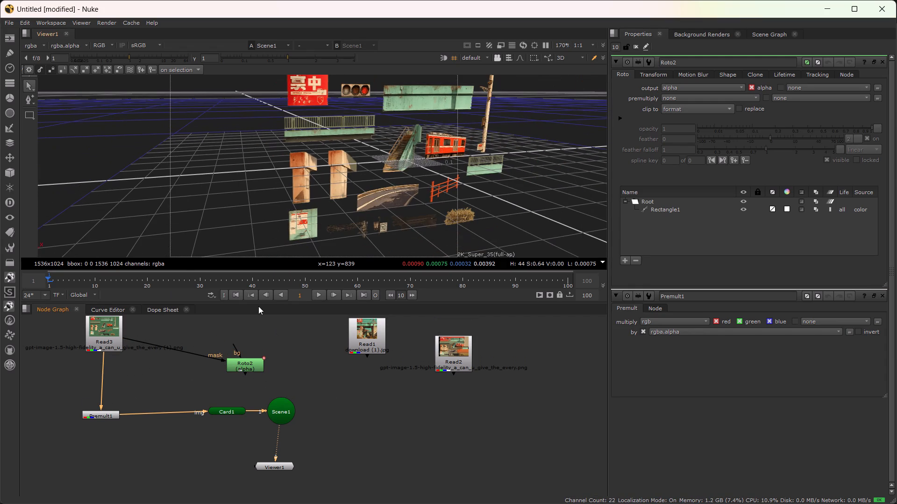
Try connecting Roto2's bg input to Read3, remove that link, and disconnect Roto2's mask input from Read3.
{"action": "left_click_drag", "start_coordinate": [240, 372], "coordinate": [230, 378]}
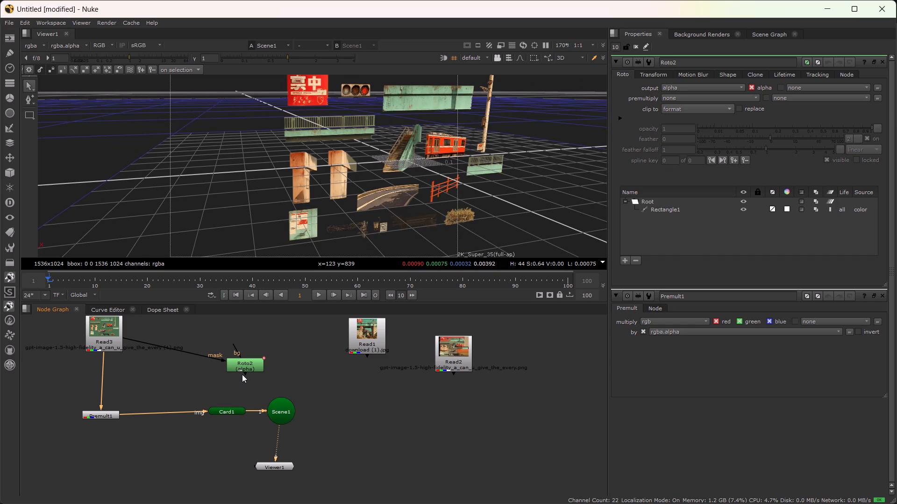
{"action": "left_click_drag", "start_coordinate": [244, 372], "coordinate": [237, 357]}
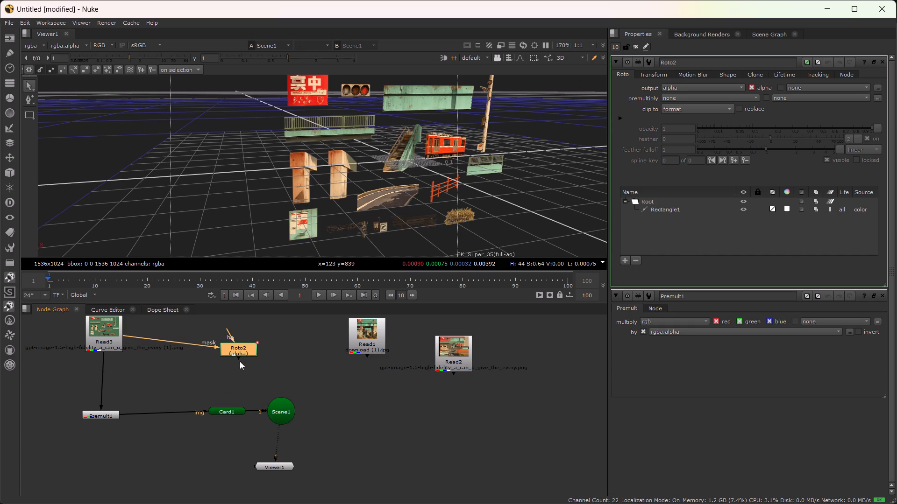
{"action": "left_click_drag", "start_coordinate": [238, 359], "coordinate": [94, 351]}
{"action": "left_click_drag", "start_coordinate": [229, 334], "coordinate": [115, 333]}
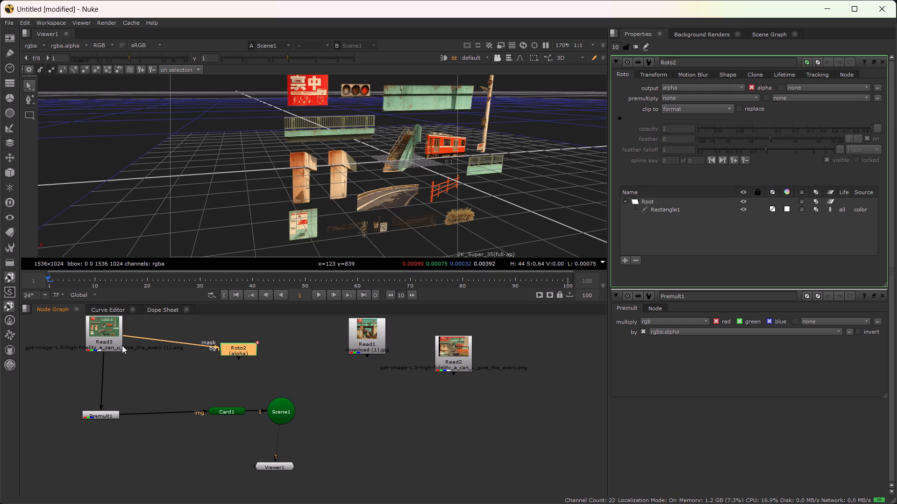
{"action": "left_click_drag", "start_coordinate": [211, 345], "coordinate": [212, 374]}
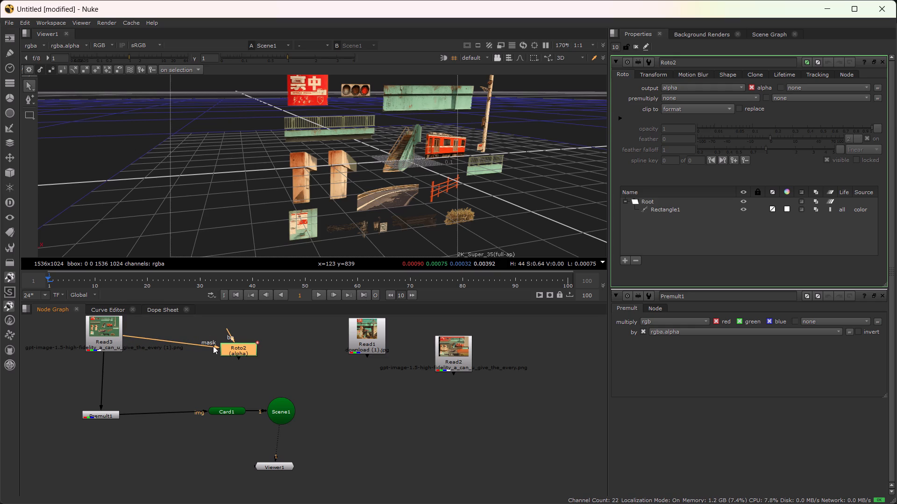
{"action": "left_click_drag", "start_coordinate": [213, 344], "coordinate": [212, 361]}
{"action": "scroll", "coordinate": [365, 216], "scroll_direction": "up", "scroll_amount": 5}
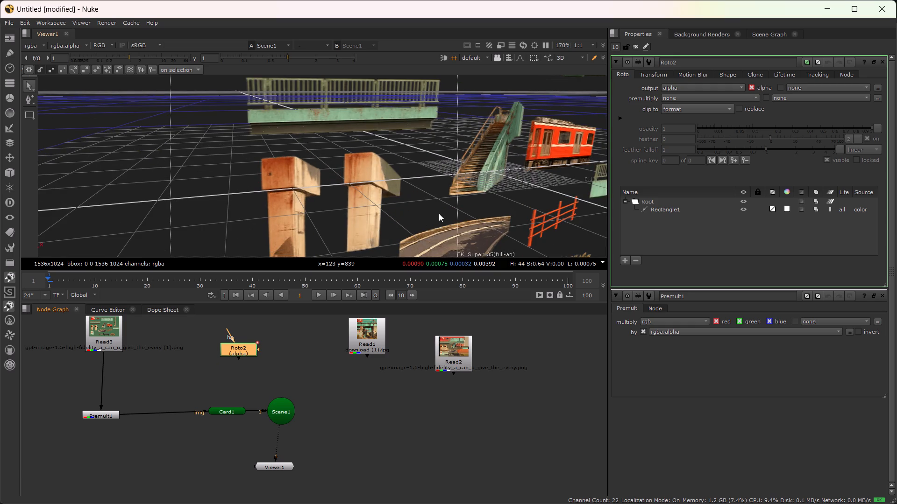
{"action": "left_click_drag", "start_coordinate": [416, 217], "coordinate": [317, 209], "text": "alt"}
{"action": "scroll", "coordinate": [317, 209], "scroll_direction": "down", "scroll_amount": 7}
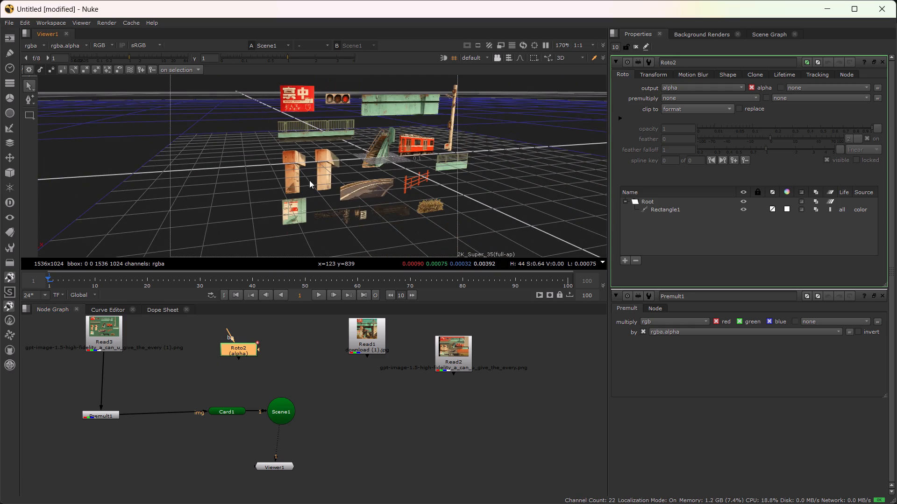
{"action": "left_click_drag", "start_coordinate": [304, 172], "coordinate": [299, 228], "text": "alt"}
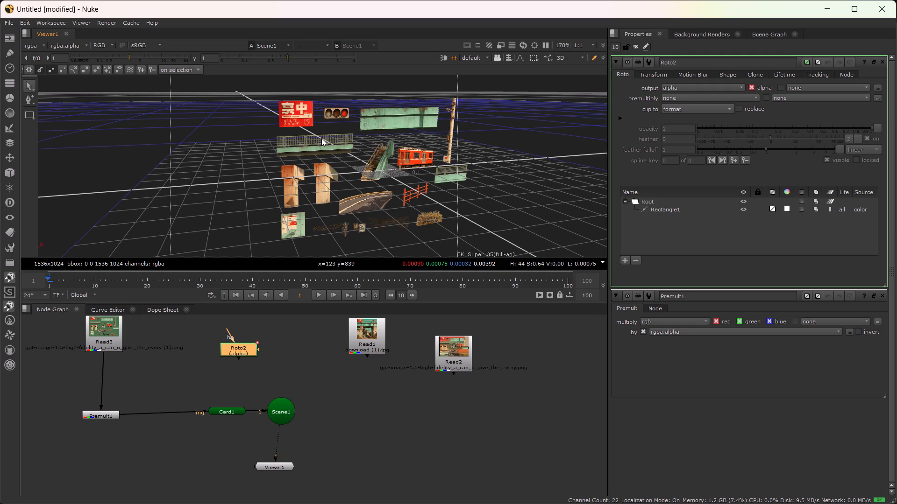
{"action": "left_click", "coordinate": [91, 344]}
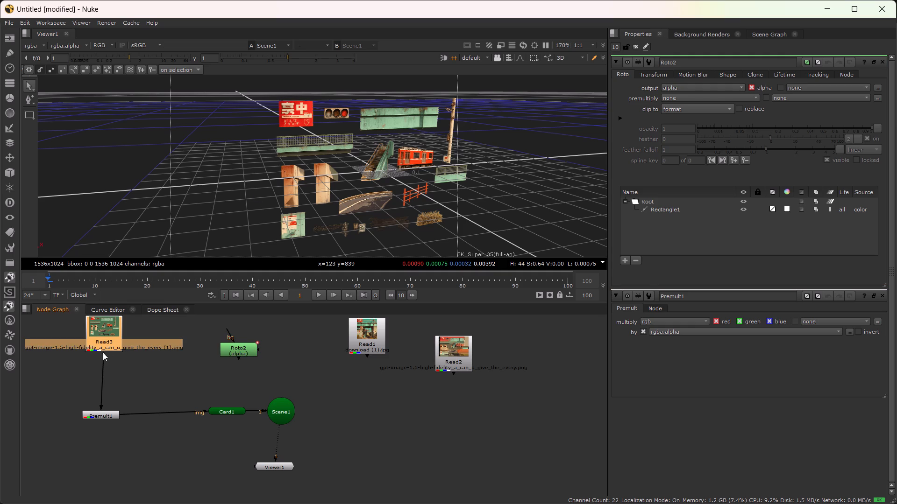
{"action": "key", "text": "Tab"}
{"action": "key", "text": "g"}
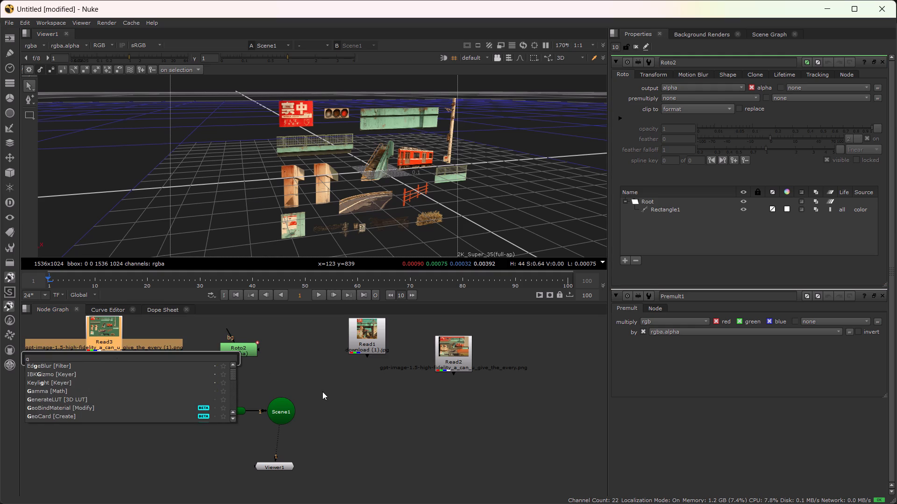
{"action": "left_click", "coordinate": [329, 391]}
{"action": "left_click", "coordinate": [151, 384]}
Insert a Grade node between Read3 and Premult1.
{"action": "left_click", "coordinate": [100, 330]}
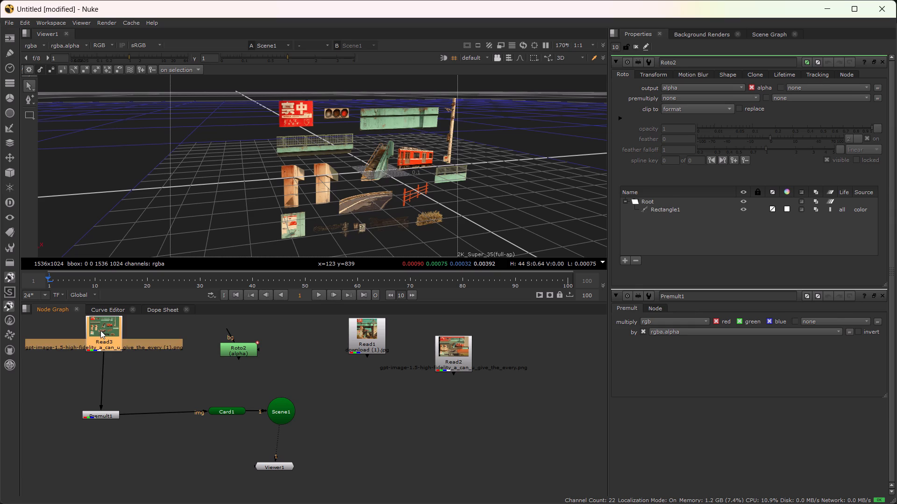
{"action": "key", "text": "g"}
{"action": "left_click_drag", "start_coordinate": [104, 362], "coordinate": [101, 392]}
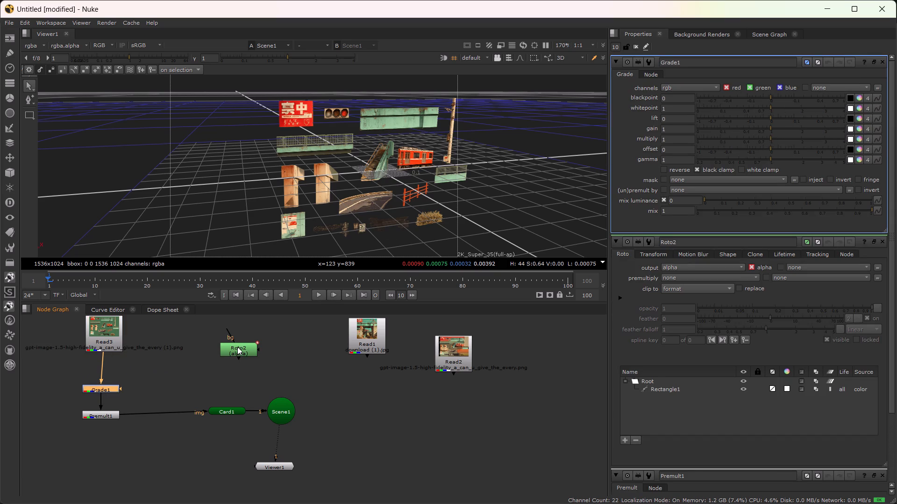
Connect Roto2's mask input to Grade1.
{"action": "left_click_drag", "start_coordinate": [260, 347], "coordinate": [131, 390]}
{"action": "left_click_drag", "start_coordinate": [131, 390], "coordinate": [109, 390]}
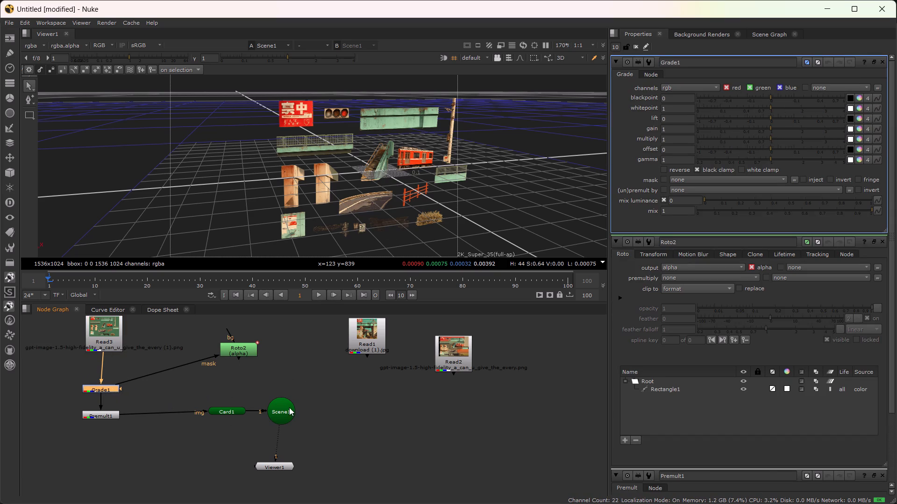
Compare the outputs of Scene1, Card1 and Grade1 in the viewer, returning to Scene1.
{"action": "left_click", "coordinate": [289, 407]}
{"action": "key", "text": "1"}
{"action": "left_click", "coordinate": [184, 474]}
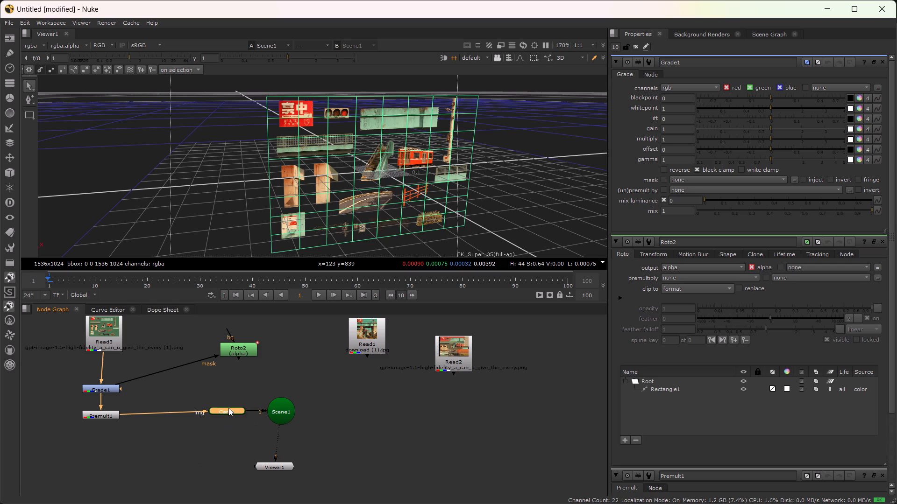
{"action": "left_click", "coordinate": [228, 408]}
{"action": "key", "text": "1"}
{"action": "left_click", "coordinate": [271, 413]}
{"action": "key", "text": "1"}
{"action": "left_click", "coordinate": [98, 385]}
{"action": "key", "text": "1"}
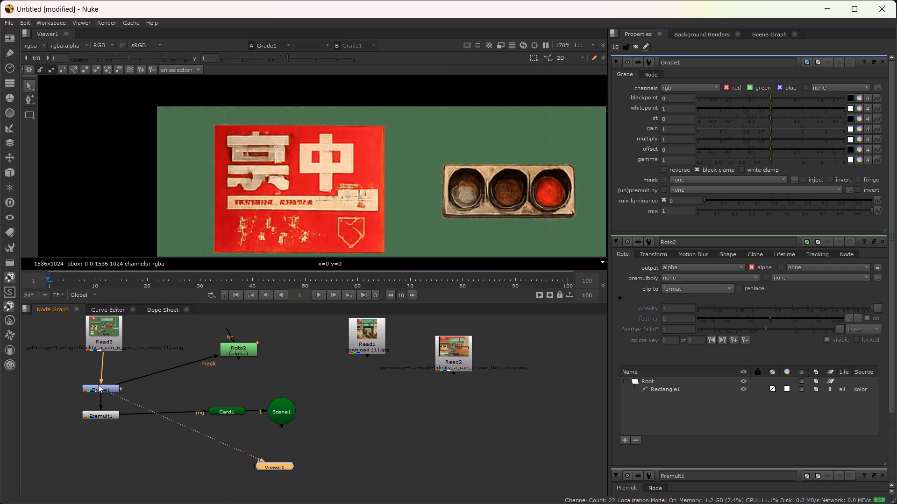
{"action": "scroll", "coordinate": [324, 183], "scroll_direction": "down", "scroll_amount": 3}
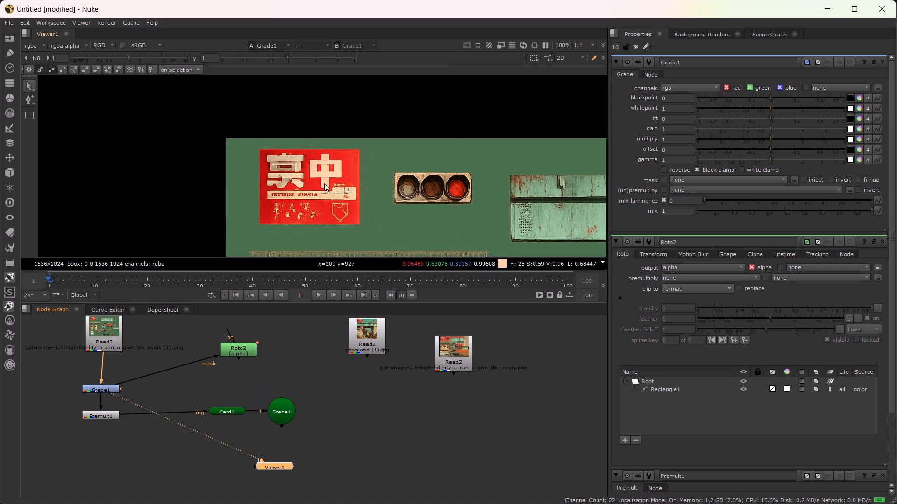
{"action": "left_click", "coordinate": [274, 413]}
{"action": "key", "text": "1"}
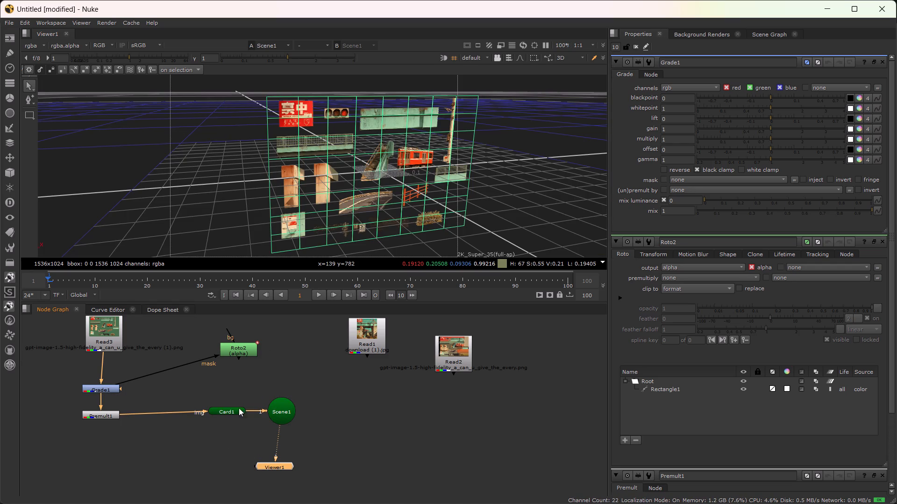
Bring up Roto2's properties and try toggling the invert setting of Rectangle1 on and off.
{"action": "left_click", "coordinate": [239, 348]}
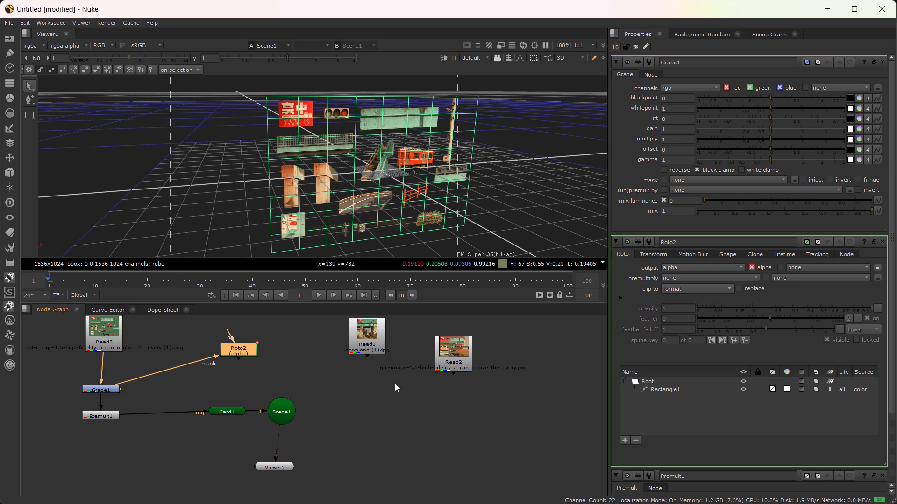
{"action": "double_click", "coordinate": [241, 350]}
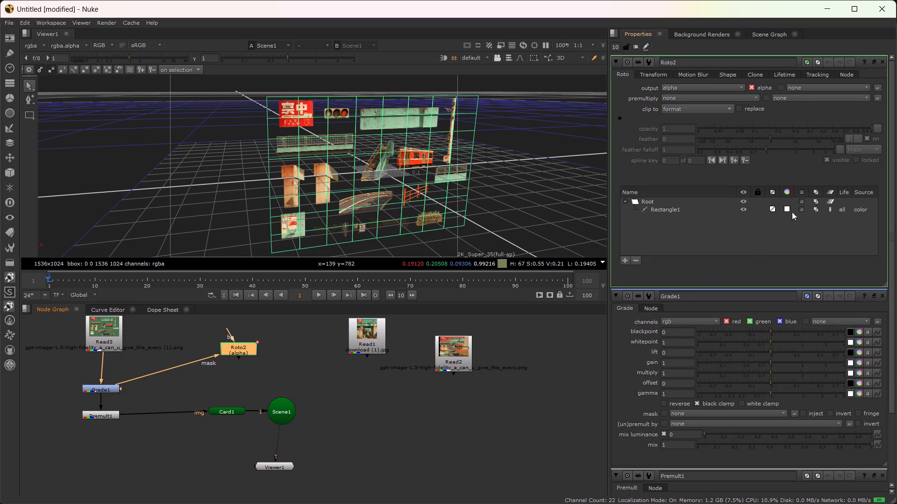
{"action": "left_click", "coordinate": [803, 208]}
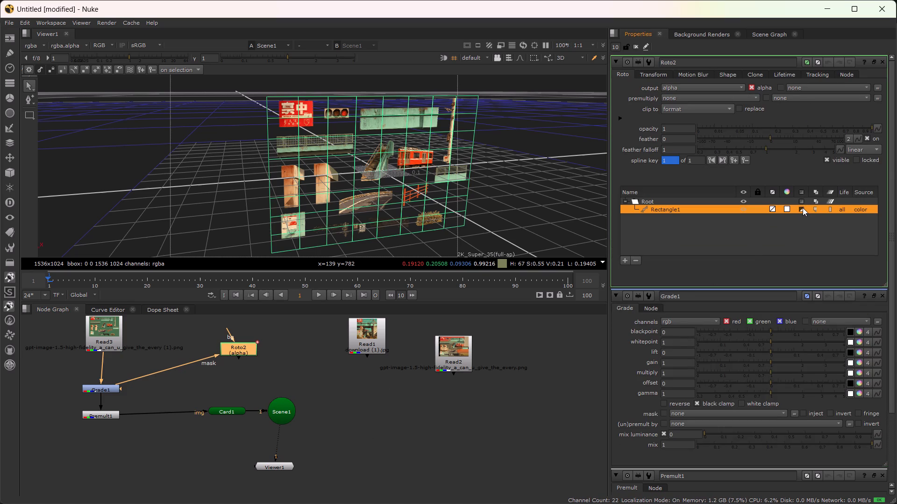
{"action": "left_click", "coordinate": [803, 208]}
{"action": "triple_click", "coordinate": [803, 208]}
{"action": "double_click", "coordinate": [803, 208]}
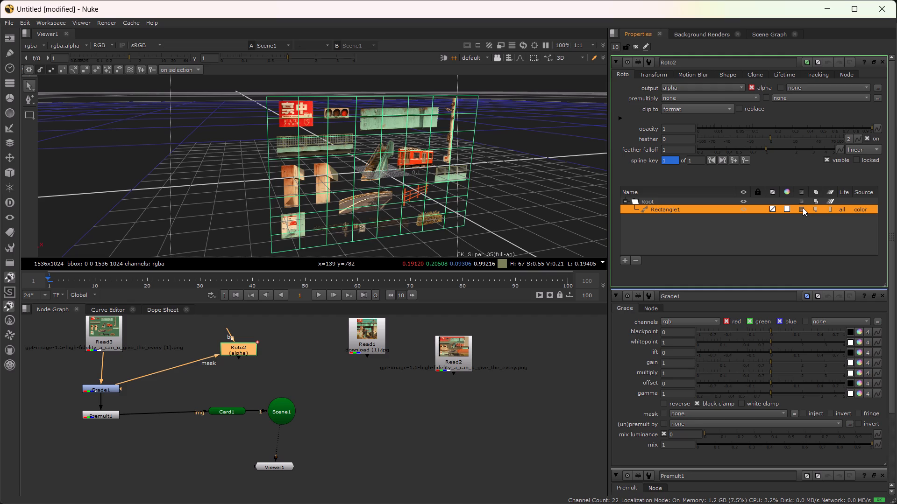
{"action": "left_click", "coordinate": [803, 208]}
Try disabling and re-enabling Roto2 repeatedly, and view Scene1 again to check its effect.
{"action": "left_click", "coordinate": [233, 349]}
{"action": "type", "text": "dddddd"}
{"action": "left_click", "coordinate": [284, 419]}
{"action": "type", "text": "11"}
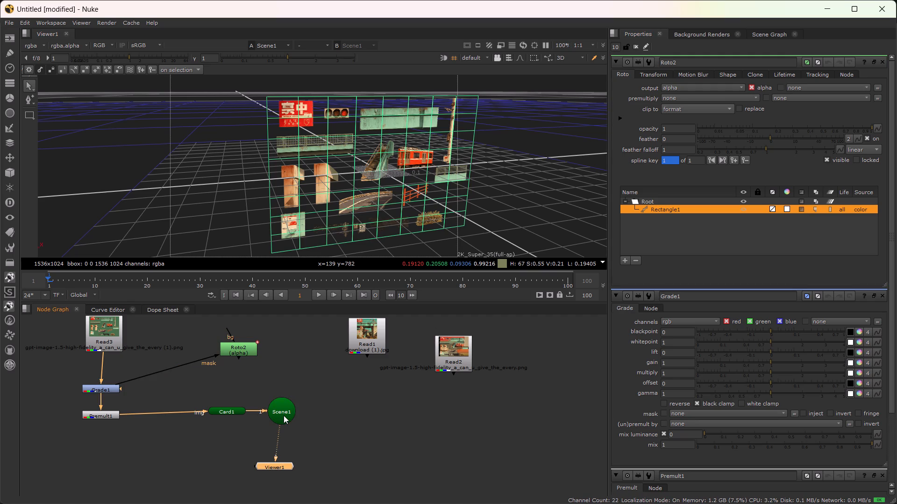
Try disabling and re-enabling Roto2 repeatedly, and examine the red sign on the card up close in the 3D view.
{"action": "left_click", "coordinate": [238, 350]}
{"action": "type", "text": "ddd"}
{"action": "key", "text": "d"}
{"action": "left_click", "coordinate": [256, 392]}
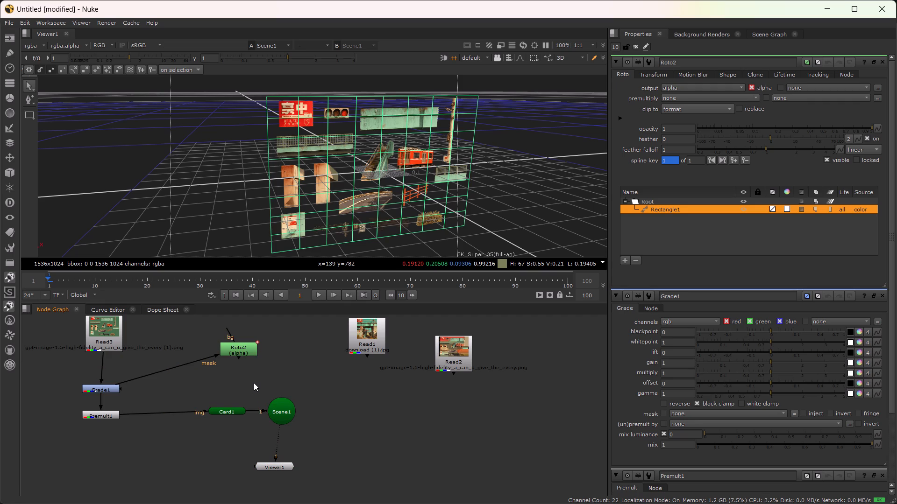
{"action": "scroll", "coordinate": [316, 210], "scroll_direction": "up", "scroll_amount": 5}
{"action": "left_click_drag", "start_coordinate": [261, 114], "coordinate": [244, 250], "text": "alt"}
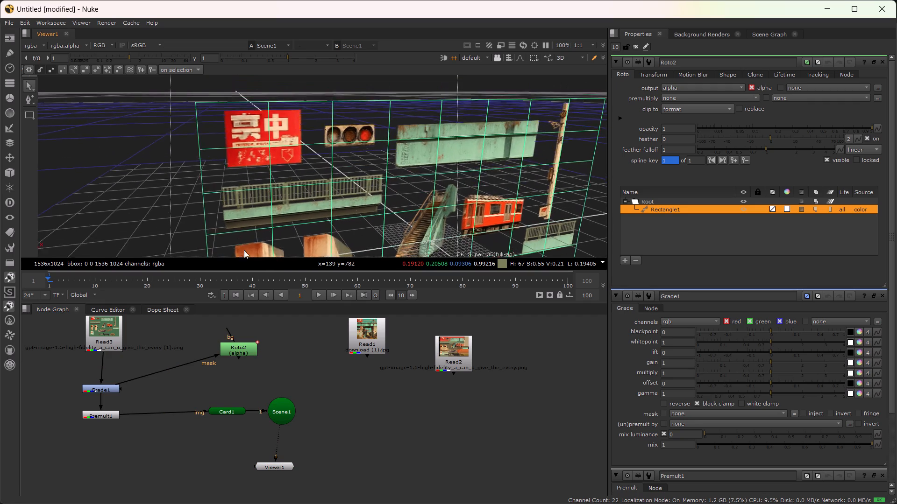
{"action": "left_click_drag", "start_coordinate": [244, 250], "coordinate": [280, 255], "text": "alt"}
{"action": "scroll", "coordinate": [249, 141], "scroll_direction": "up", "scroll_amount": 7}
{"action": "left_click_drag", "start_coordinate": [255, 159], "coordinate": [328, 191], "text": "alt"}
{"action": "scroll", "coordinate": [340, 182], "scroll_direction": "down", "scroll_amount": 4}
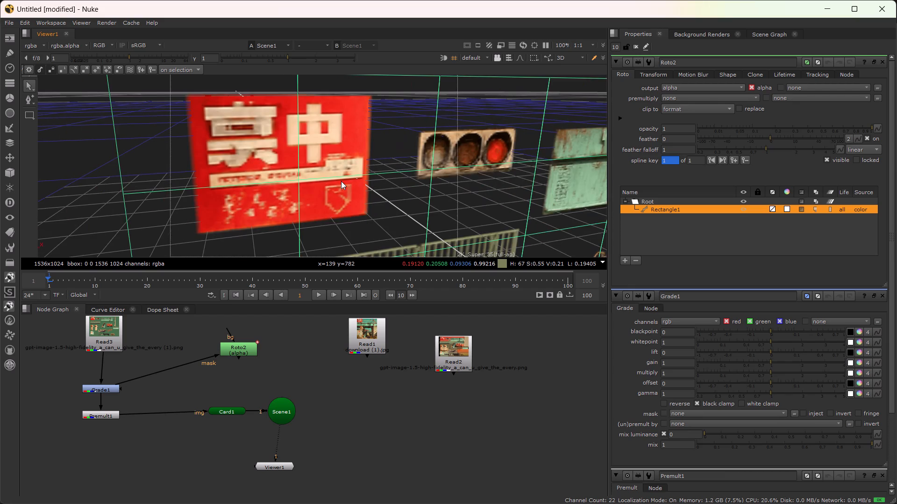
{"action": "left_click_drag", "start_coordinate": [334, 182], "coordinate": [377, 171], "text": "alt"}
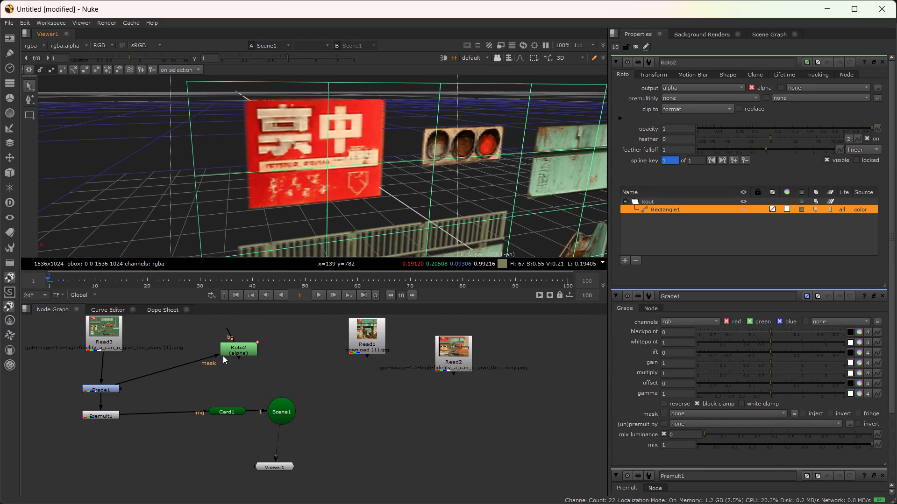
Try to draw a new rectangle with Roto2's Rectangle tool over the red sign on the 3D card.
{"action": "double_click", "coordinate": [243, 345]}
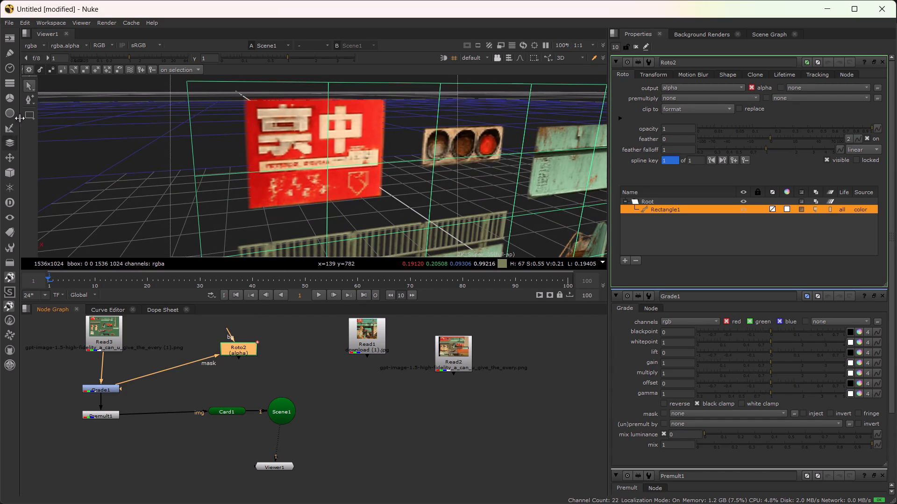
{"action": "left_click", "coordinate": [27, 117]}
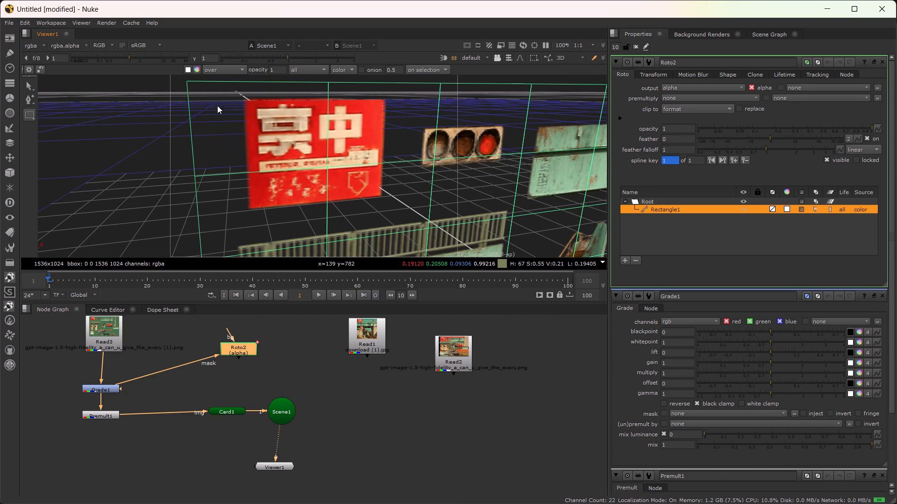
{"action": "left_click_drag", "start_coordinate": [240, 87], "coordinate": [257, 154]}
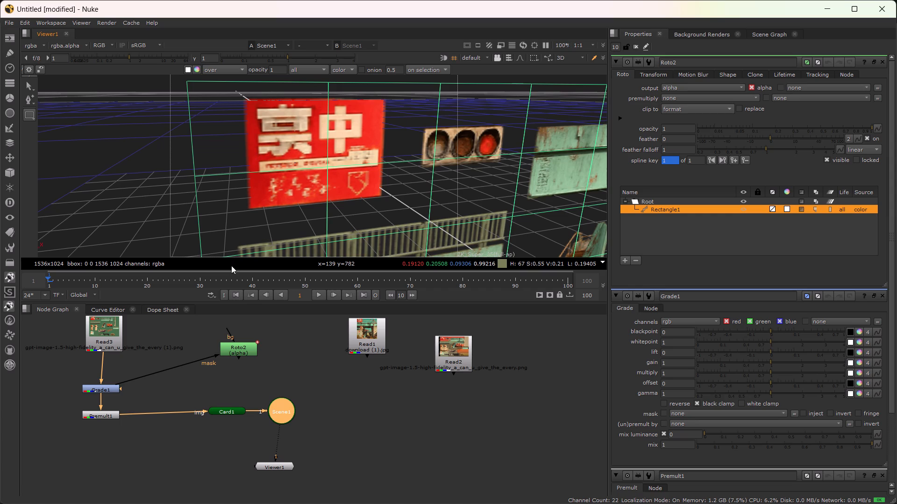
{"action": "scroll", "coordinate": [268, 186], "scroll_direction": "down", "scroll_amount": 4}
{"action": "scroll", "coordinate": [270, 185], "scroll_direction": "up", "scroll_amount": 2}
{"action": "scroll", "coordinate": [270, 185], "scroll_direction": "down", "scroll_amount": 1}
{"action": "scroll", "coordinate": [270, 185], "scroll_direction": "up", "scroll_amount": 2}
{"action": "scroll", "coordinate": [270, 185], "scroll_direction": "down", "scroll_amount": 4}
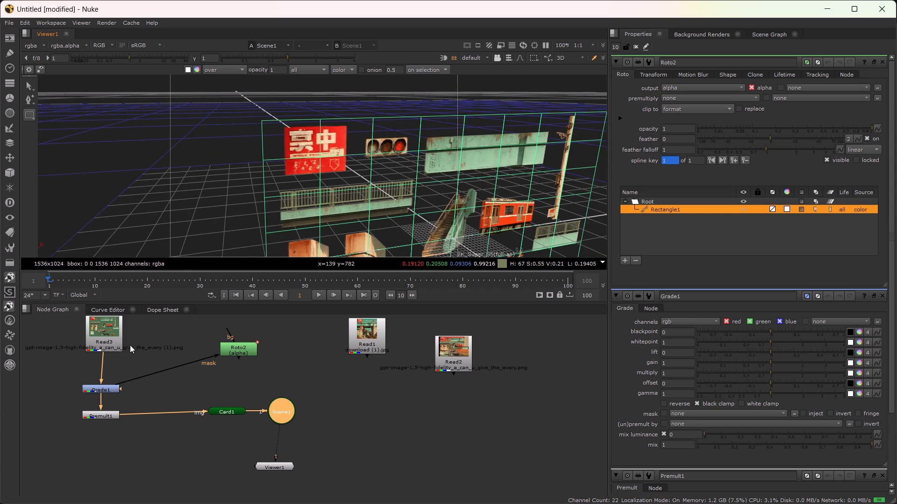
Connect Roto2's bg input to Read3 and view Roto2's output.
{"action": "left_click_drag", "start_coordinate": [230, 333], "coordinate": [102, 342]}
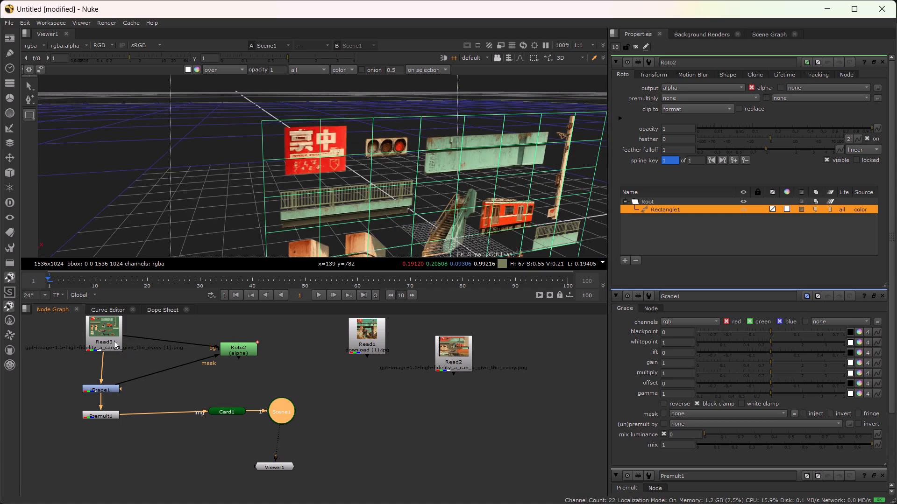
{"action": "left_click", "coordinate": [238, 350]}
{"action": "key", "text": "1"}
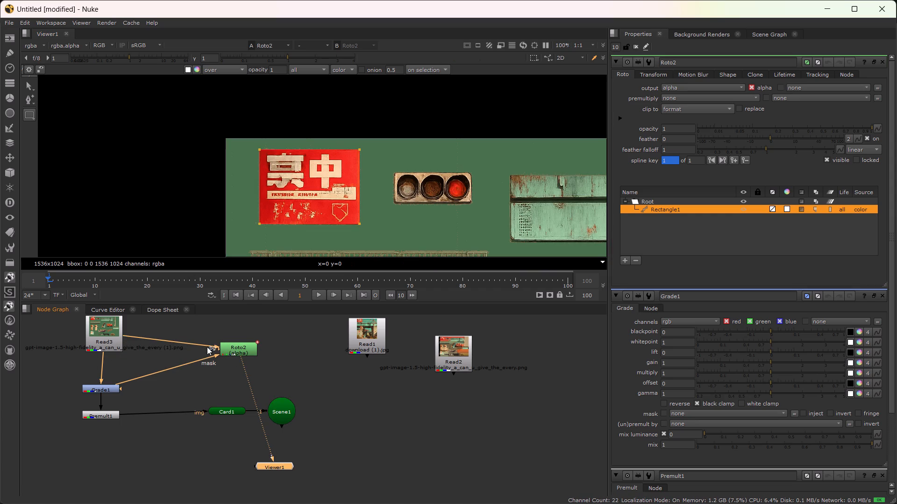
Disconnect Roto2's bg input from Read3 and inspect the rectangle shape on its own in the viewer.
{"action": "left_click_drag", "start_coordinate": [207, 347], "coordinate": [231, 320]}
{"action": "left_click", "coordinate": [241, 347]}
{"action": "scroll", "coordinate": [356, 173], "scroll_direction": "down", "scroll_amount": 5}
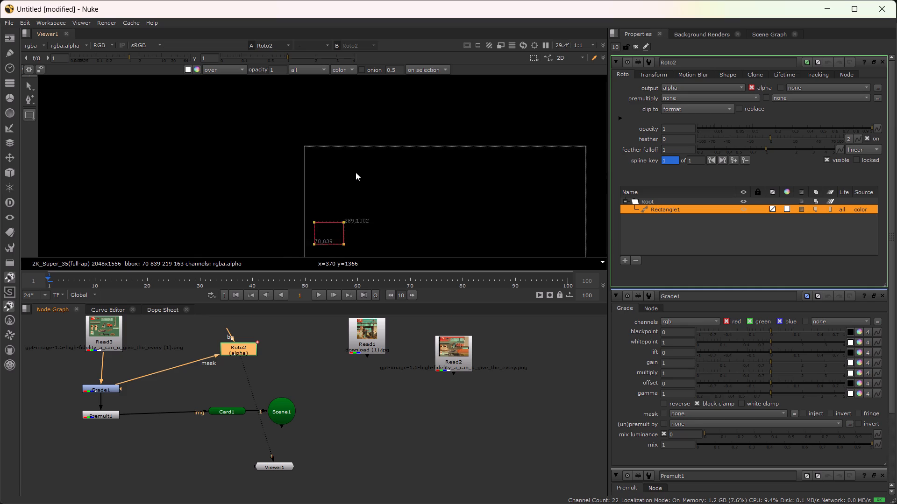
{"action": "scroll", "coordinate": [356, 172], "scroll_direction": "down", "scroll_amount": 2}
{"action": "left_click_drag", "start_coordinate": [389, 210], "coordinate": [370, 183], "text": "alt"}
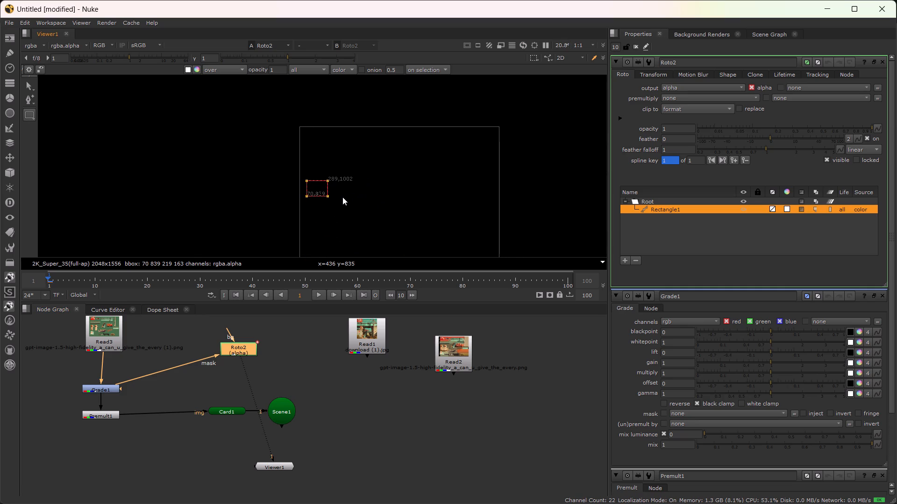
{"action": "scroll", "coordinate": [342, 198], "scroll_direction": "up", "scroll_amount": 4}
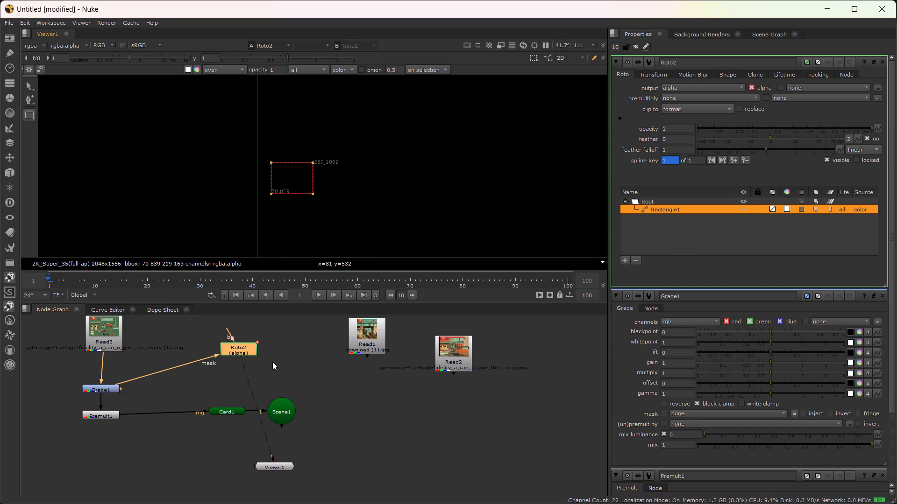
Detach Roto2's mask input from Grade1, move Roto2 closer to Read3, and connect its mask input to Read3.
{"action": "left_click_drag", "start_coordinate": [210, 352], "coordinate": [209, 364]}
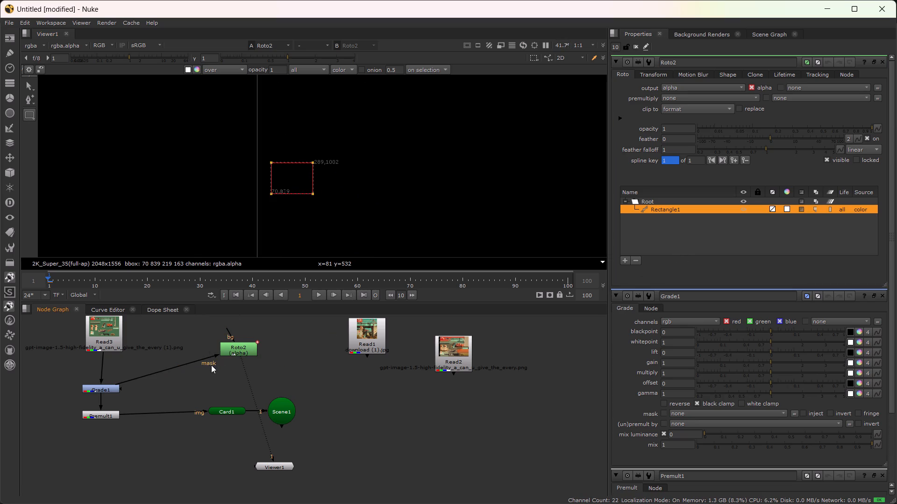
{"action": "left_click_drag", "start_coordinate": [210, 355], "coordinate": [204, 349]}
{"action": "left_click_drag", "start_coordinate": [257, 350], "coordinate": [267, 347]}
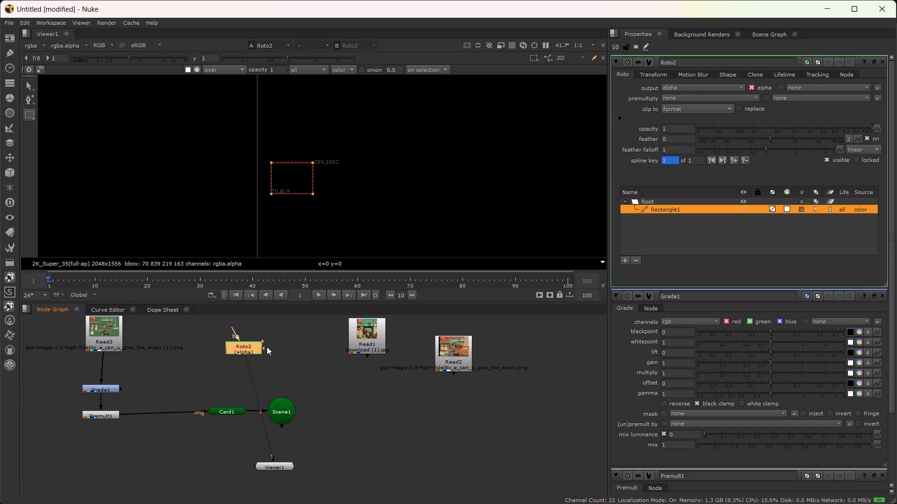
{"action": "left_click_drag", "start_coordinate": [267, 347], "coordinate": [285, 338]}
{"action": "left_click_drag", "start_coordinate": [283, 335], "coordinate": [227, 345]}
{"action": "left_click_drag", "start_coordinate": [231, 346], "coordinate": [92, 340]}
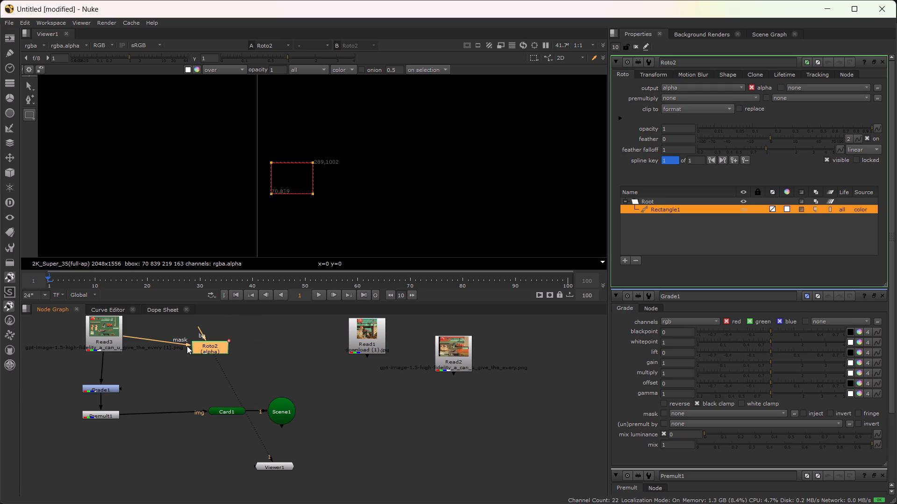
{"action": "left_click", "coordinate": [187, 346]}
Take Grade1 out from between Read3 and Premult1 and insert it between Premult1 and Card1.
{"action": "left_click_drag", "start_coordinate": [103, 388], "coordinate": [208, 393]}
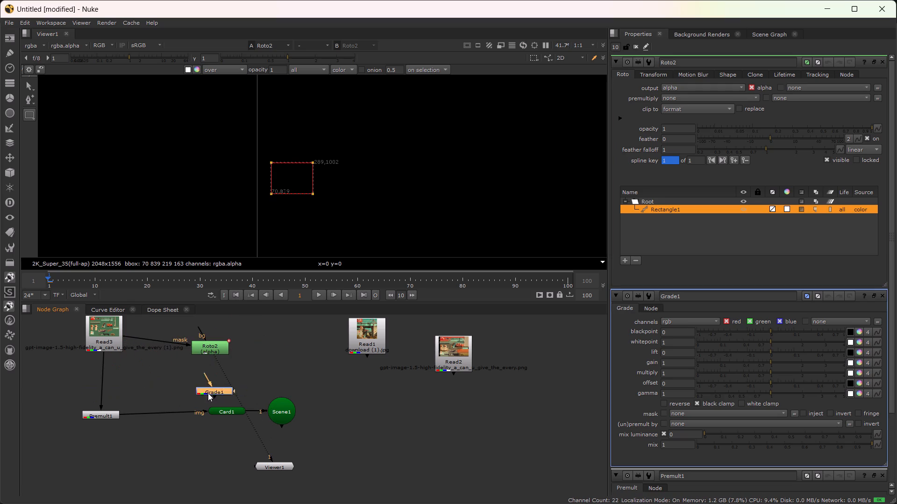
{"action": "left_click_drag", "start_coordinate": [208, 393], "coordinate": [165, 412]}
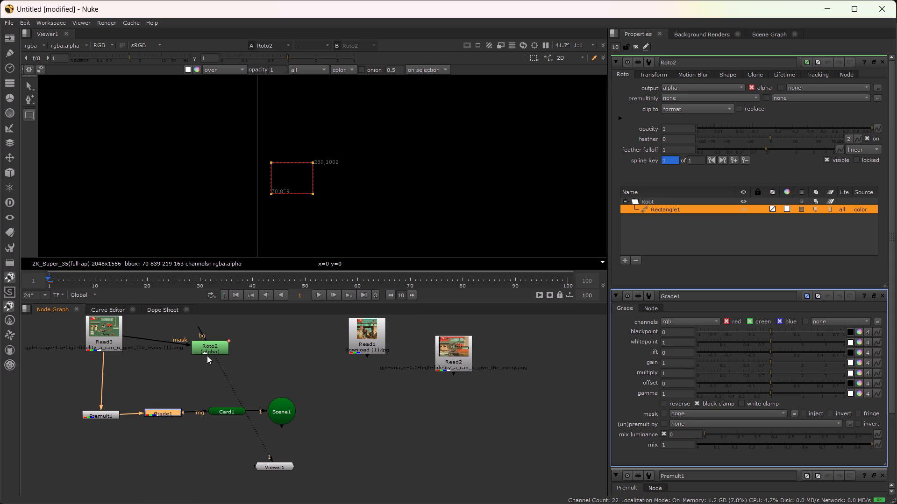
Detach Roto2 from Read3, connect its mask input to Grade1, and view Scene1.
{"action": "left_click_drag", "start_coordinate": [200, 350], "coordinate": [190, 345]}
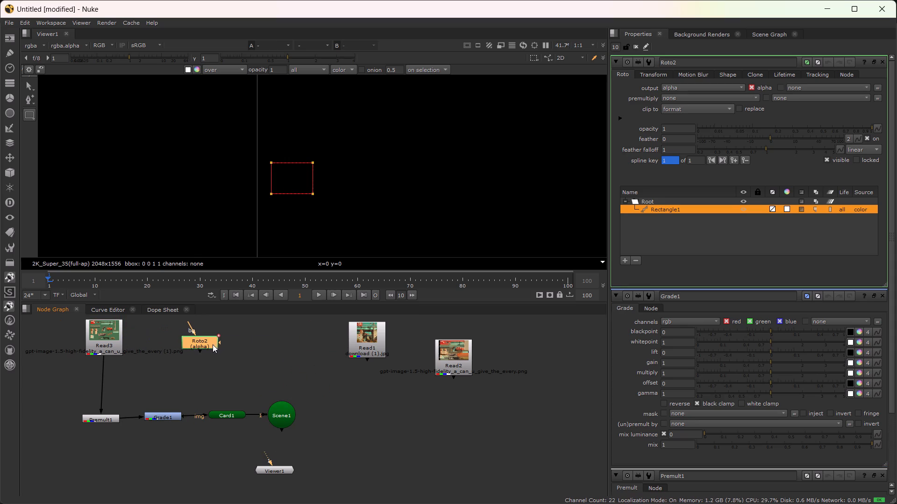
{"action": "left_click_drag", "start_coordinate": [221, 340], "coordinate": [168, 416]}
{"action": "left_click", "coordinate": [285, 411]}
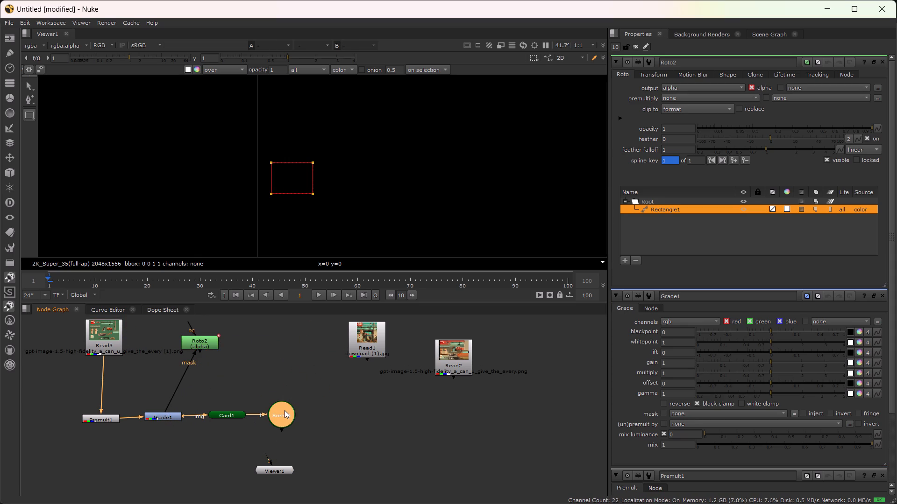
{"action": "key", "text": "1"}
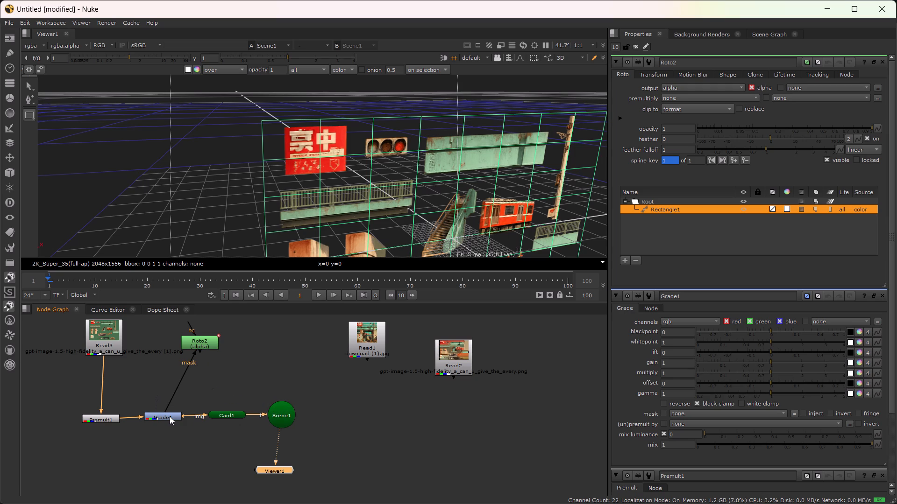
Detach Grade1 and Roto2 from the node chain, leaving Premult1 connected directly to Card1.
{"action": "left_click_drag", "start_coordinate": [170, 416], "coordinate": [208, 372]}
{"action": "left_click_drag", "start_coordinate": [209, 363], "coordinate": [194, 384]}
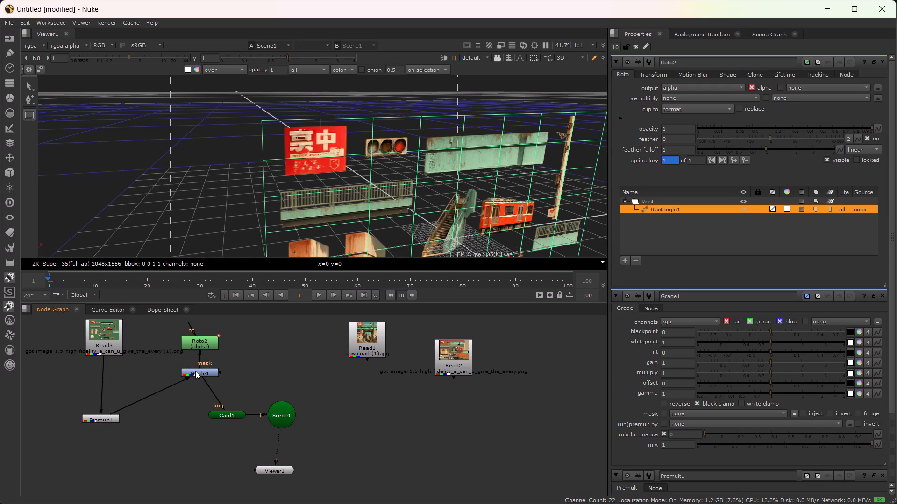
{"action": "left_click_drag", "start_coordinate": [196, 371], "coordinate": [241, 371]}
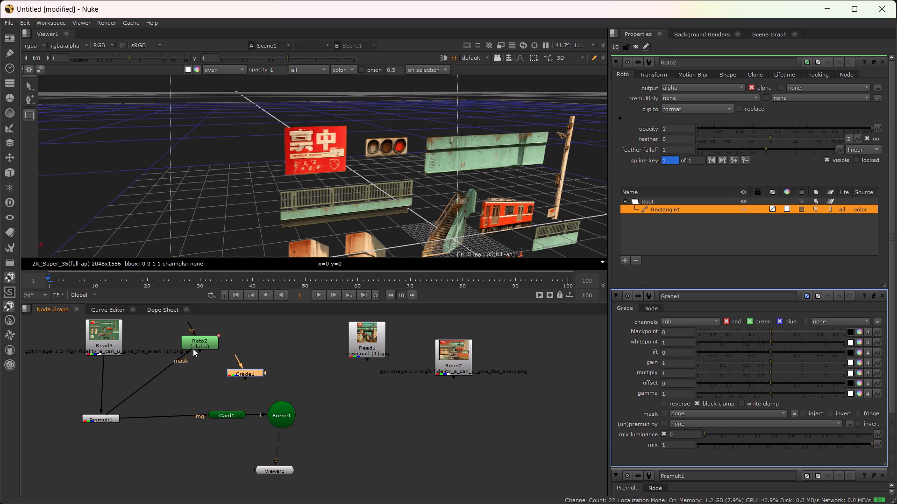
{"action": "left_click_drag", "start_coordinate": [195, 340], "coordinate": [186, 347]}
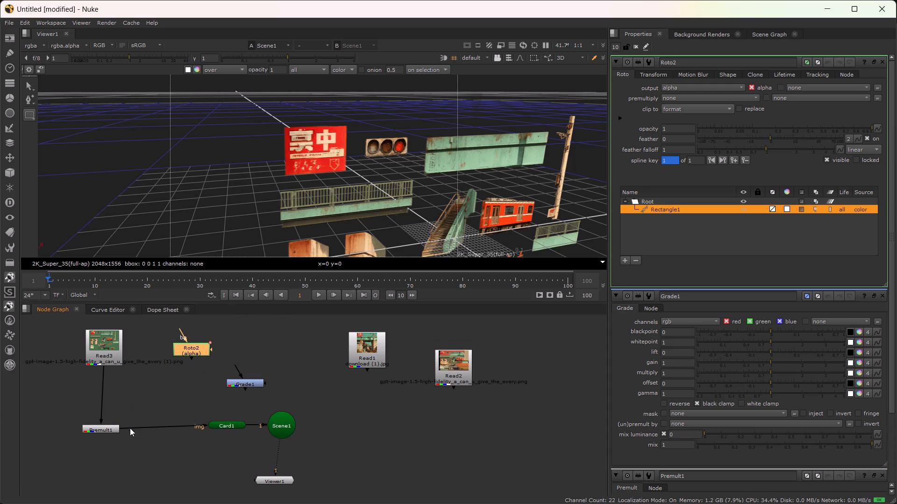
Add a Merge node between Premult1 and Card1.
{"action": "left_click", "coordinate": [106, 428]}
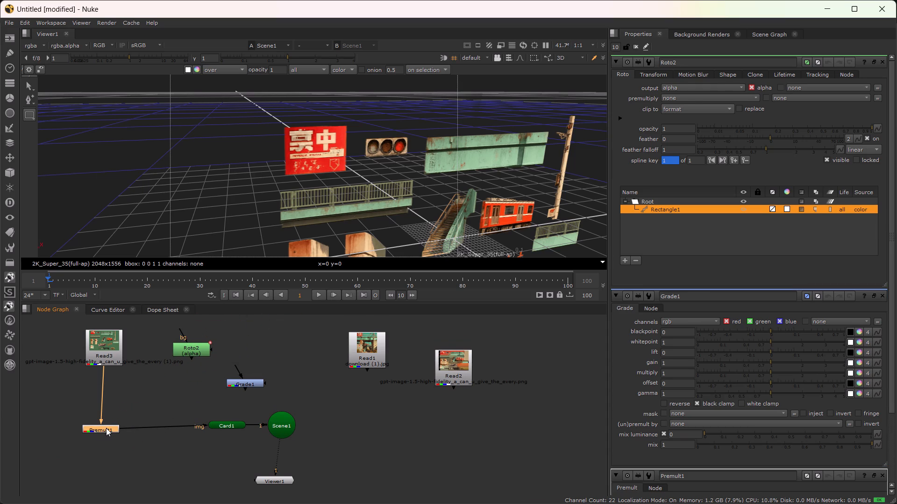
{"action": "key", "text": "m"}
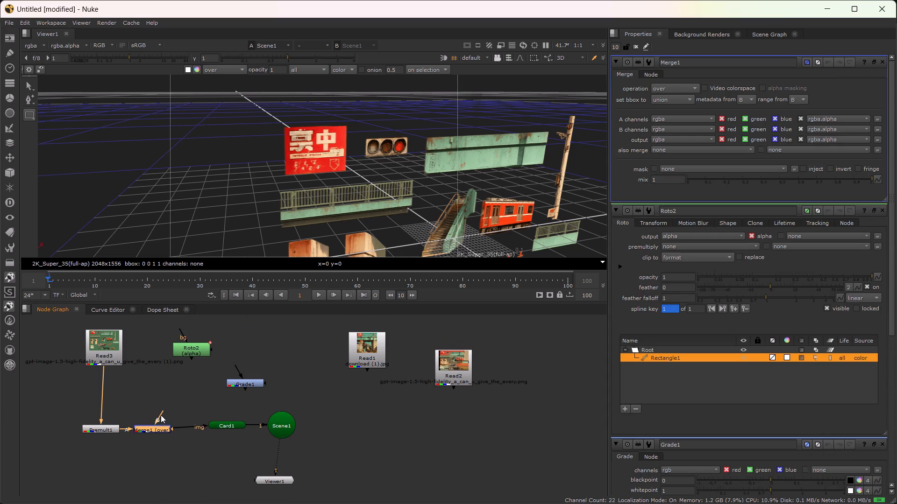
{"action": "left_click_drag", "start_coordinate": [160, 413], "coordinate": [183, 386]}
{"action": "scroll", "coordinate": [166, 420], "scroll_direction": "up", "scroll_amount": 6}
{"action": "scroll", "coordinate": [166, 427], "scroll_direction": "down", "scroll_amount": 5}
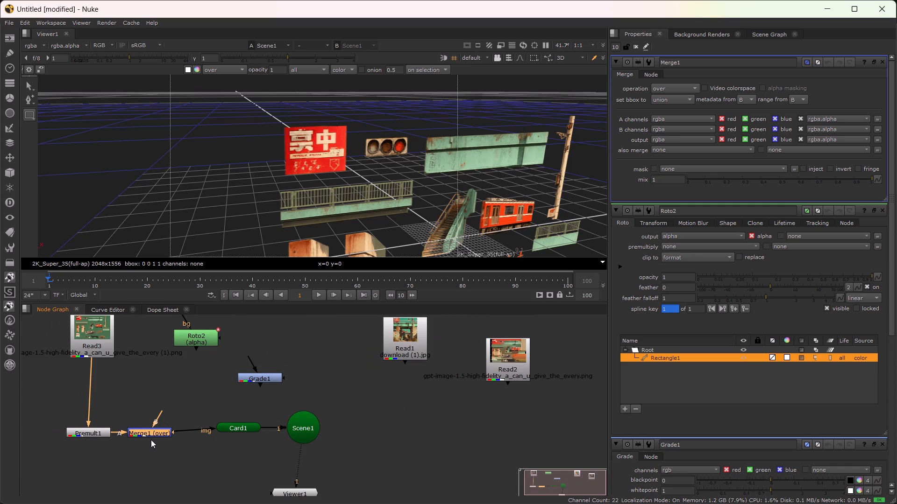
Pull Merge1 out of the chain, place it above Premult1, and connect its B input to Premult1.
{"action": "left_click_drag", "start_coordinate": [149, 433], "coordinate": [146, 399]}
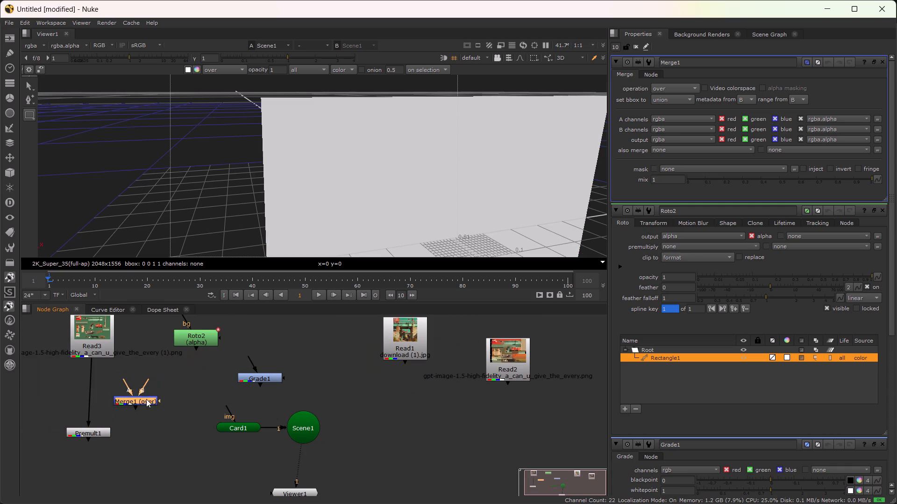
{"action": "left_click_drag", "start_coordinate": [146, 399], "coordinate": [160, 399]}
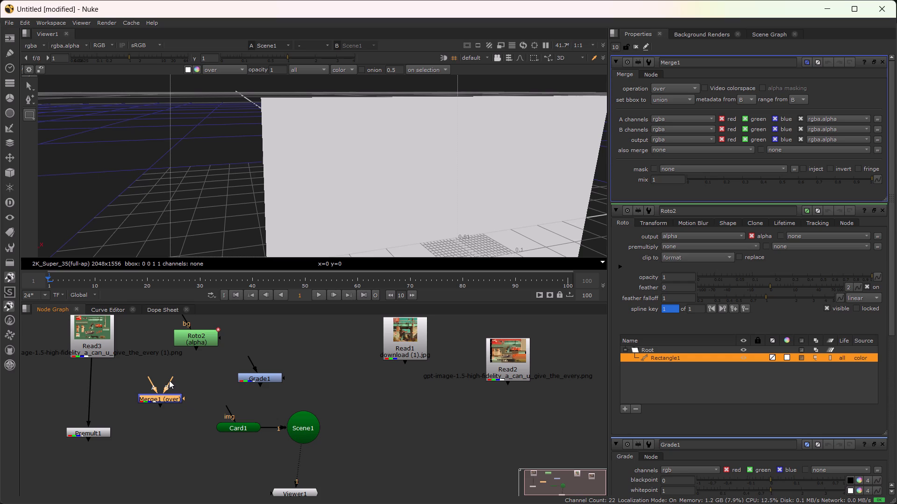
{"action": "left_click_drag", "start_coordinate": [169, 380], "coordinate": [228, 427]}
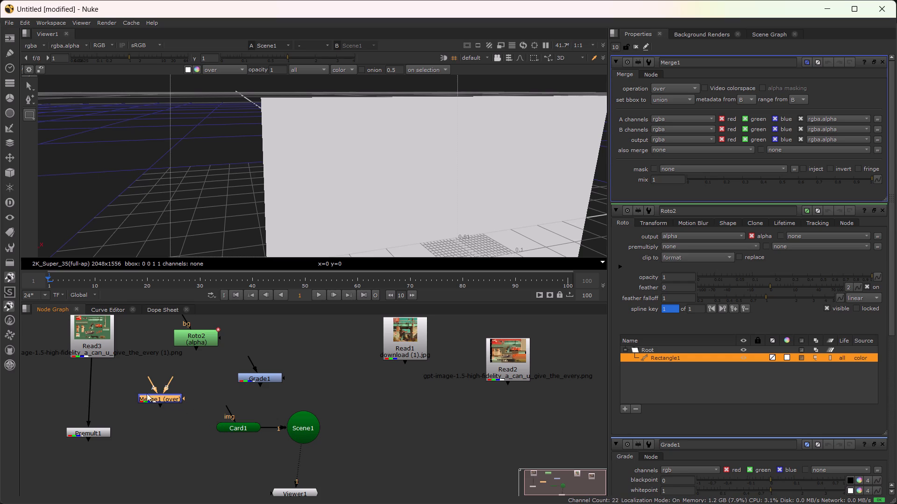
{"action": "left_click_drag", "start_coordinate": [166, 382], "coordinate": [78, 434]}
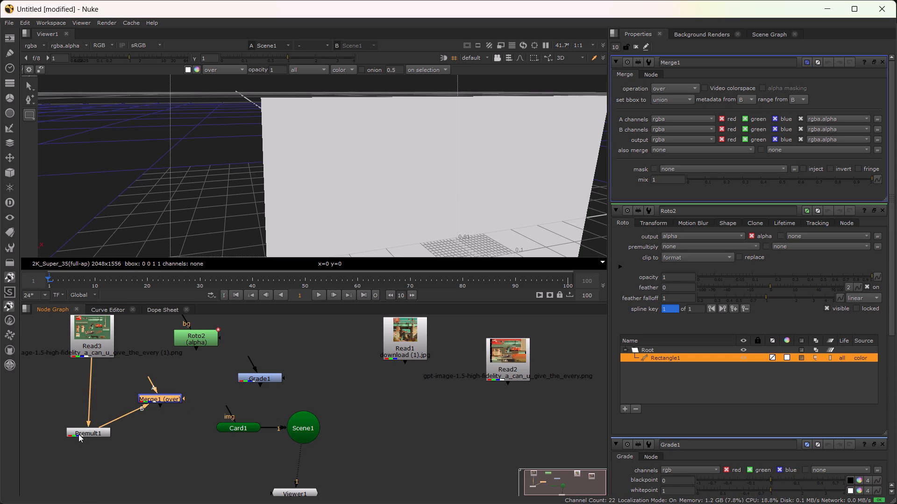
{"action": "left_click_drag", "start_coordinate": [154, 386], "coordinate": [159, 379]}
Reposition Roto2 above Merge1 and connect Roto2's mask input to Merge1.
{"action": "left_click_drag", "start_coordinate": [218, 336], "coordinate": [210, 355]}
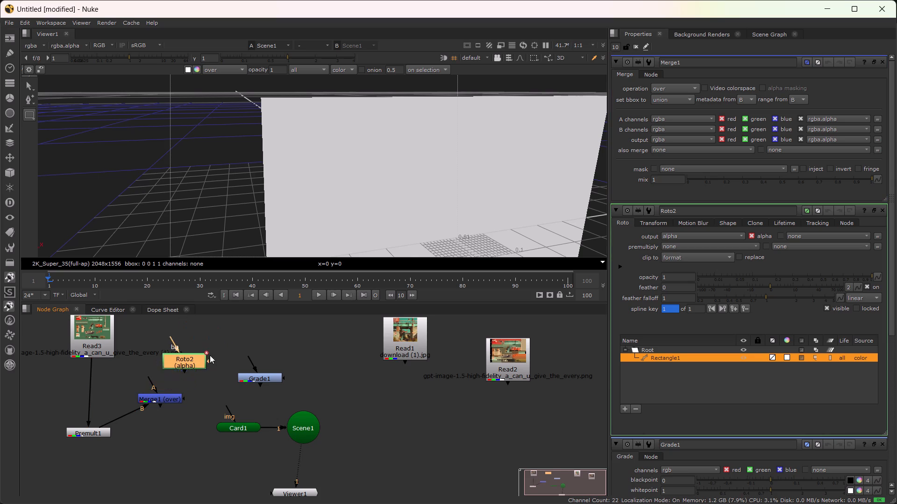
{"action": "left_click_drag", "start_coordinate": [210, 355], "coordinate": [225, 310]}
{"action": "left_click_drag", "start_coordinate": [204, 319], "coordinate": [193, 350]}
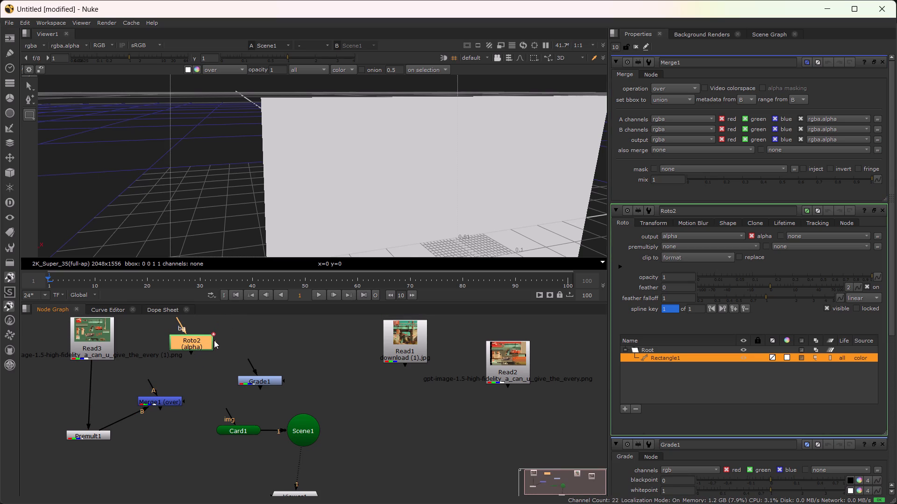
{"action": "left_click_drag", "start_coordinate": [214, 340], "coordinate": [174, 400]}
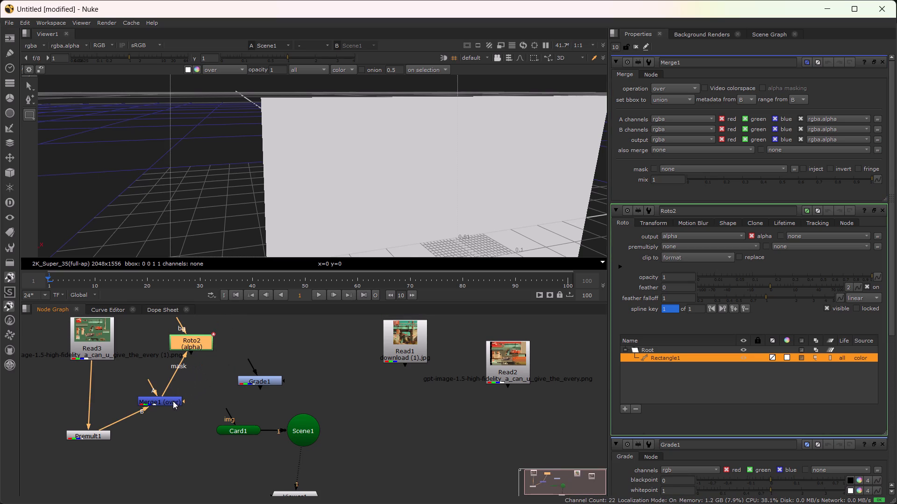
Connect Card1's img input to Merge1, line Merge1 up between Premult1 and Card1, and view Scene1.
{"action": "left_click_drag", "start_coordinate": [165, 403], "coordinate": [165, 420]}
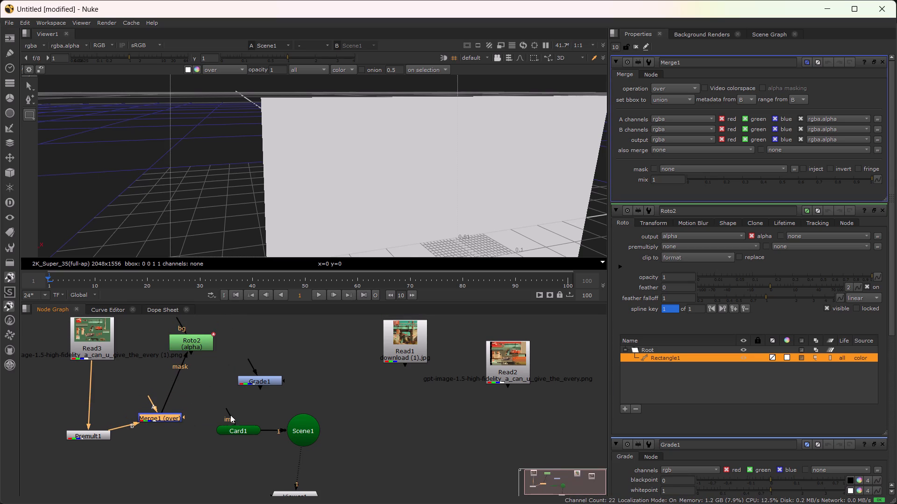
{"action": "left_click_drag", "start_coordinate": [230, 414], "coordinate": [175, 419]}
{"action": "left_click_drag", "start_coordinate": [166, 414], "coordinate": [164, 427]}
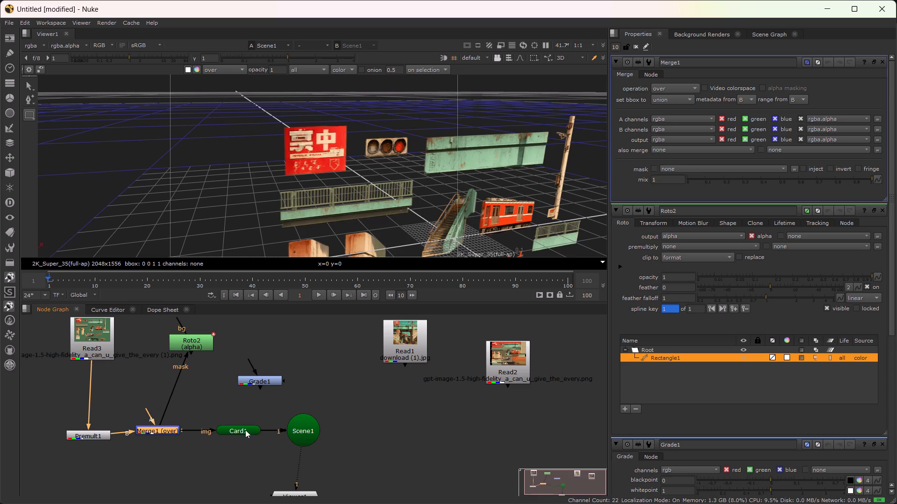
{"action": "left_click", "coordinate": [306, 433]}
{"action": "key", "text": "1"}
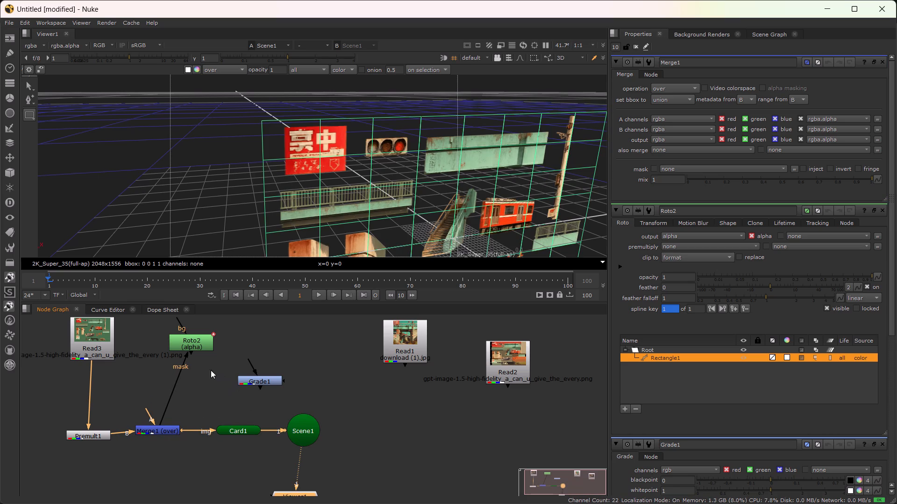
Insert Grade1 on the mask connection between Roto2 and Merge1, and toggle it off and on to check its effect.
{"action": "left_click_drag", "start_coordinate": [250, 384], "coordinate": [169, 399]}
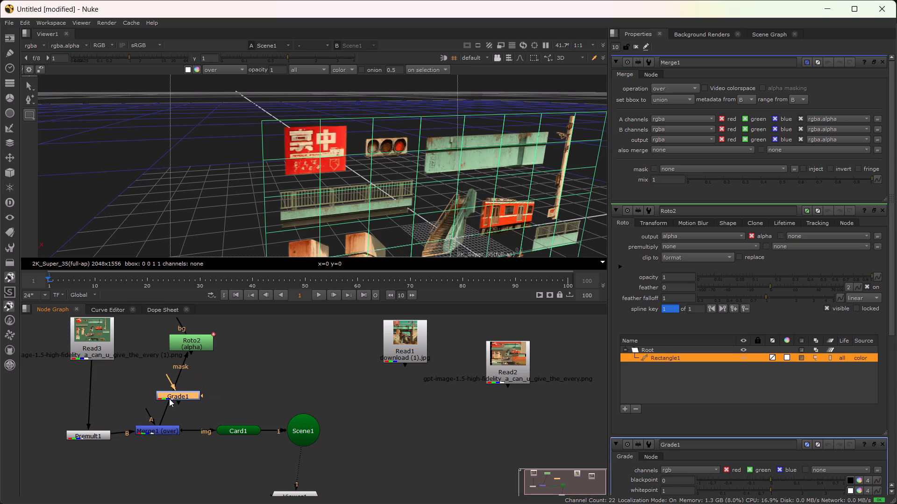
{"action": "left_click_drag", "start_coordinate": [169, 399], "coordinate": [164, 393]}
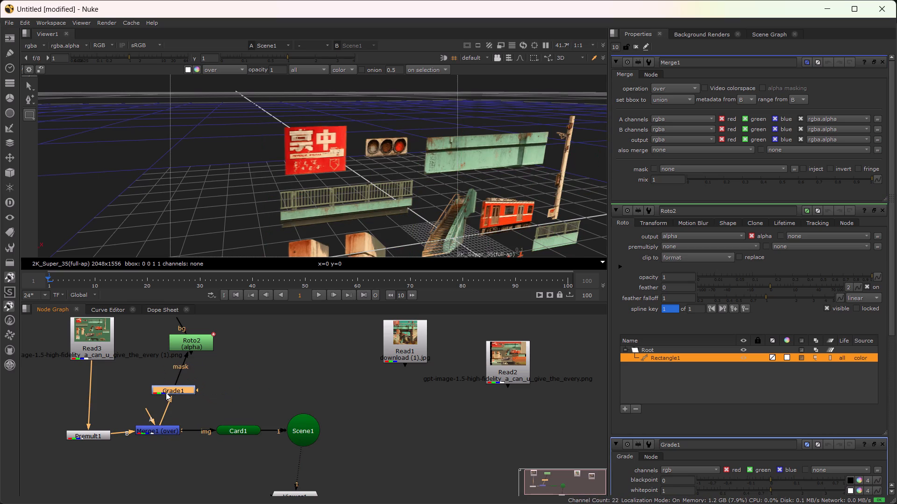
{"action": "type", "text": "dddd"}
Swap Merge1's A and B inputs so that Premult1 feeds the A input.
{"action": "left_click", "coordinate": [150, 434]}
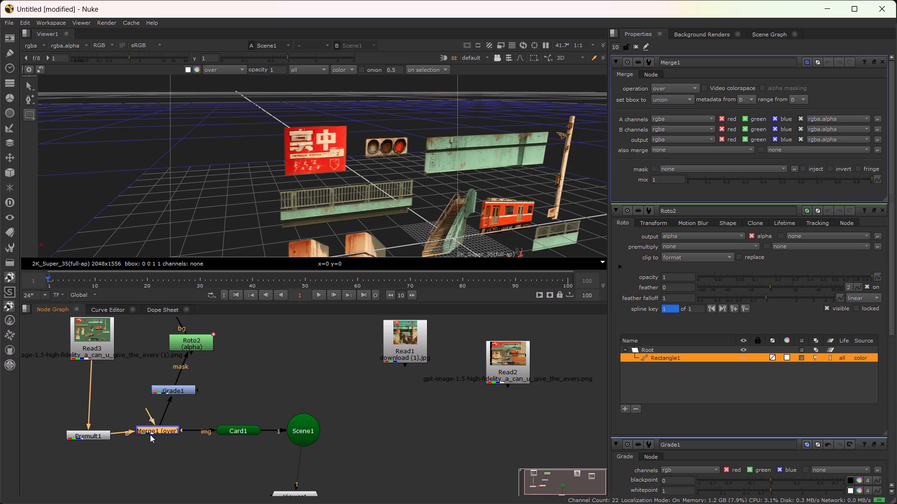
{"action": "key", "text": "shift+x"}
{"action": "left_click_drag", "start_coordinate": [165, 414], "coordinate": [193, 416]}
Toggle Scene1 off and on, and compare Card1, Merge1 and Scene1 in the viewer.
{"action": "left_click", "coordinate": [295, 433]}
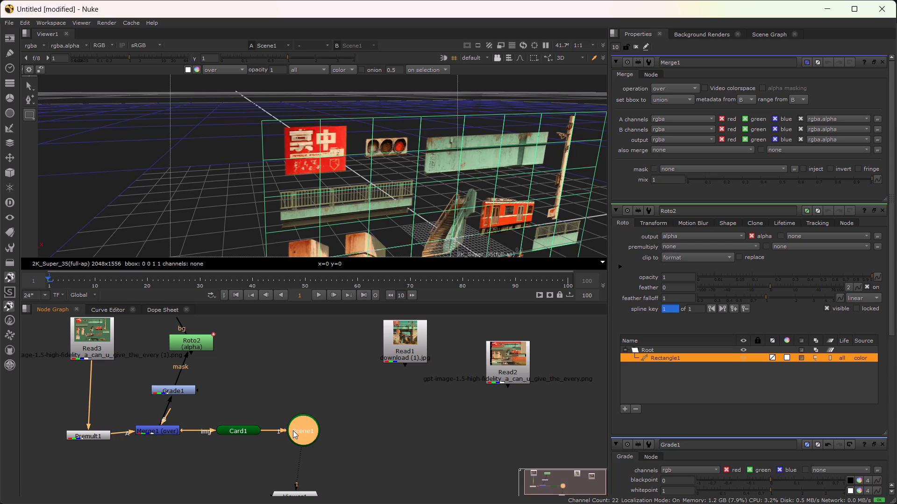
{"action": "type", "text": "ddd"}
{"action": "key", "text": "d"}
{"action": "key", "text": "d"}
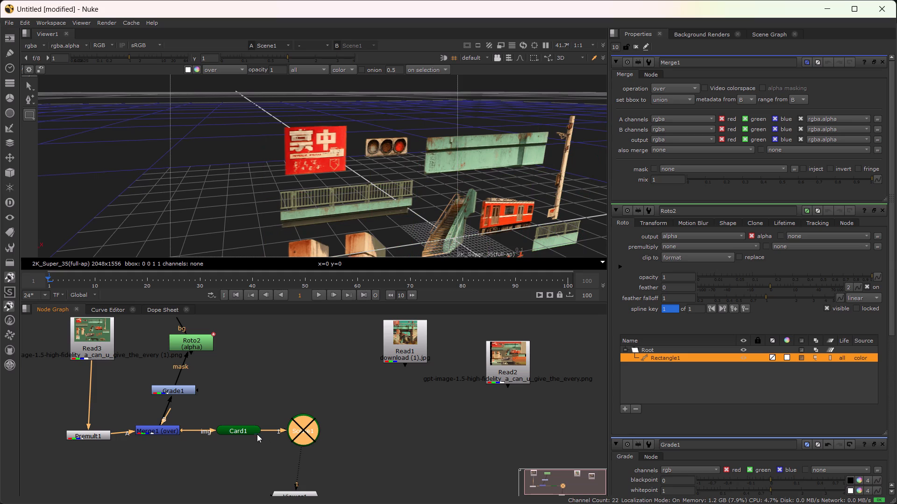
{"action": "key", "text": "d"}
{"action": "left_click", "coordinate": [242, 428]}
{"action": "key", "text": "1"}
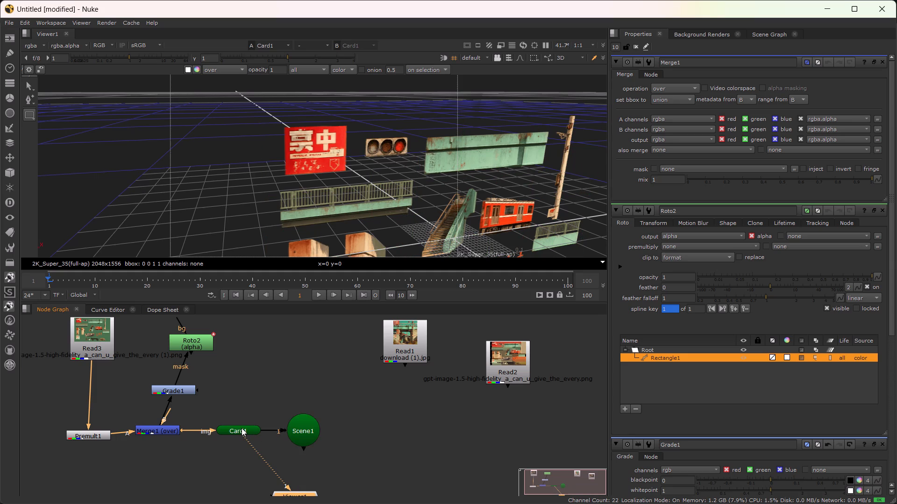
{"action": "left_click", "coordinate": [157, 429]}
{"action": "key", "text": "1"}
{"action": "left_click", "coordinate": [309, 433]}
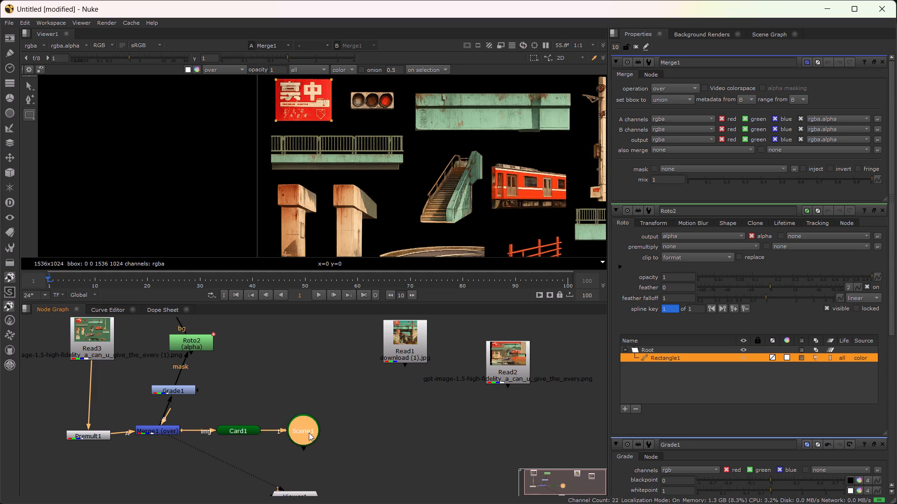
{"action": "key", "text": "1"}
Set Merge1's operation to stencil and check the card in the 3D view.
{"action": "left_click", "coordinate": [173, 427]}
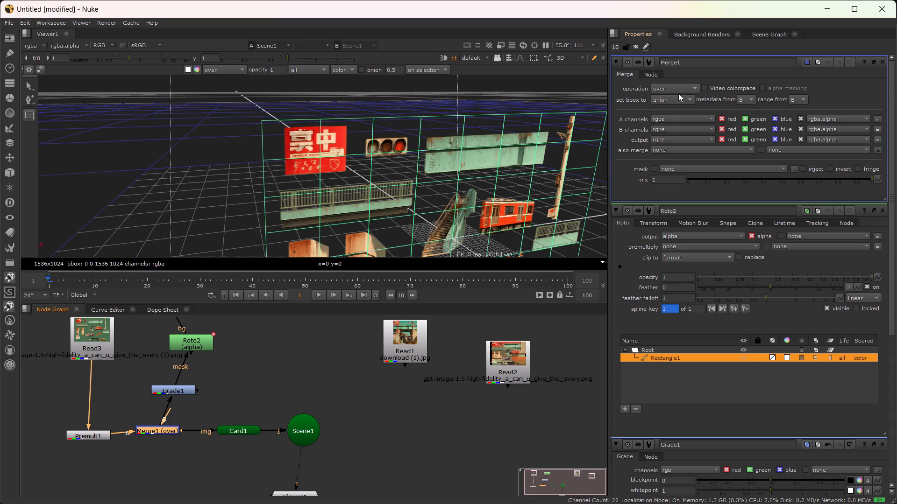
{"action": "left_click", "coordinate": [679, 87]}
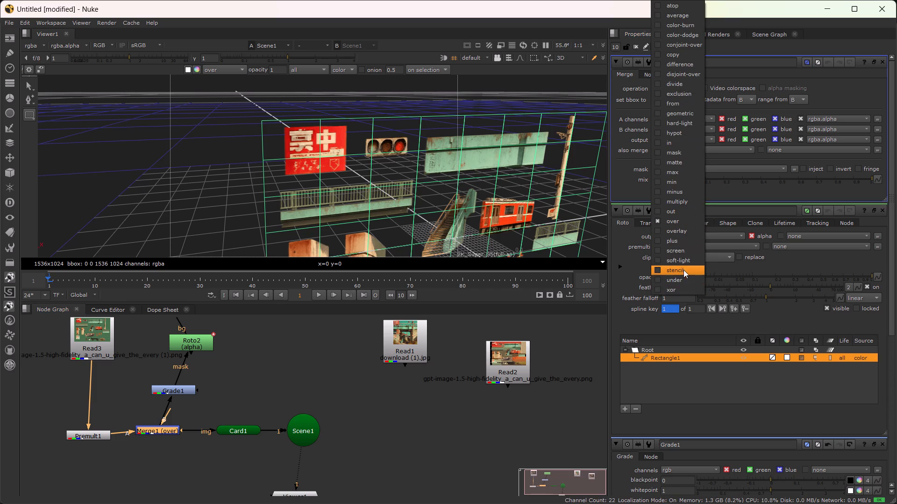
{"action": "left_click", "coordinate": [683, 266]}
{"action": "scroll", "coordinate": [403, 201], "scroll_direction": "down", "scroll_amount": 6}
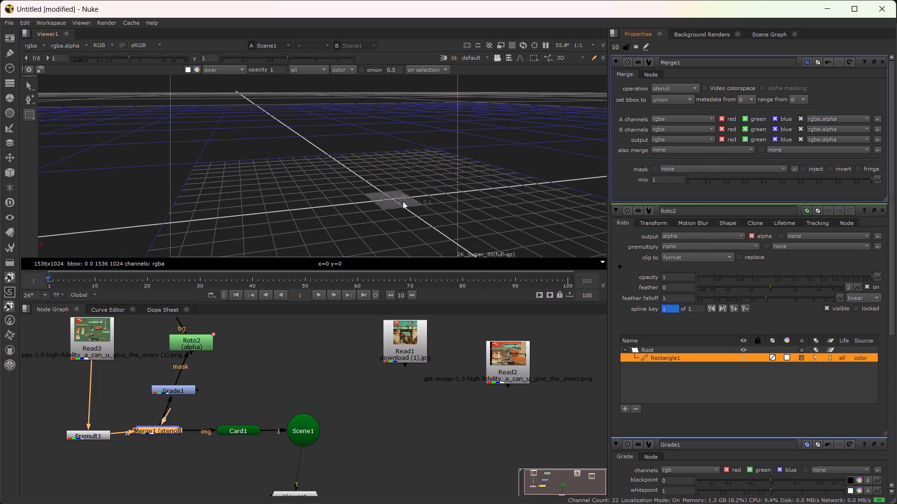
{"action": "scroll", "coordinate": [403, 201], "scroll_direction": "down", "scroll_amount": 4}
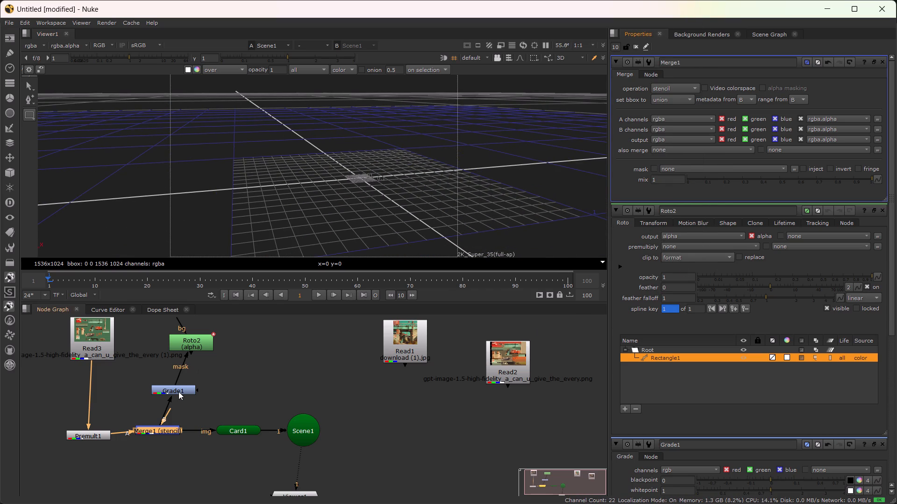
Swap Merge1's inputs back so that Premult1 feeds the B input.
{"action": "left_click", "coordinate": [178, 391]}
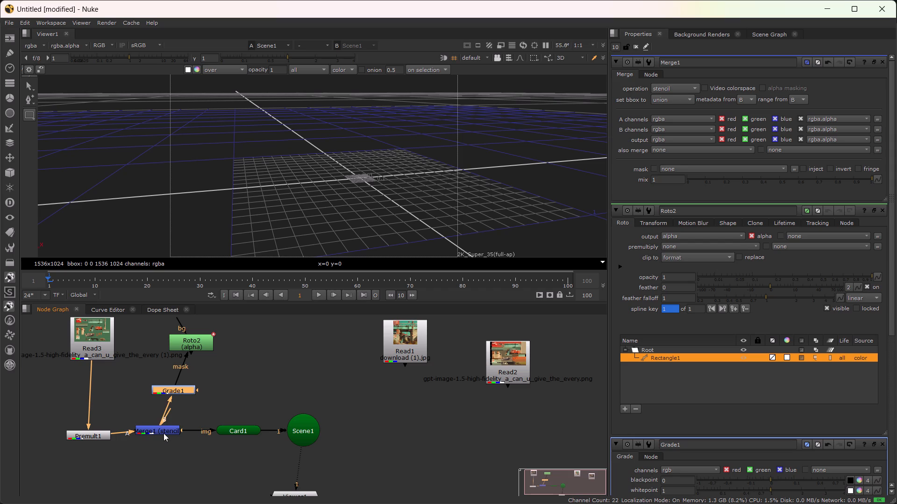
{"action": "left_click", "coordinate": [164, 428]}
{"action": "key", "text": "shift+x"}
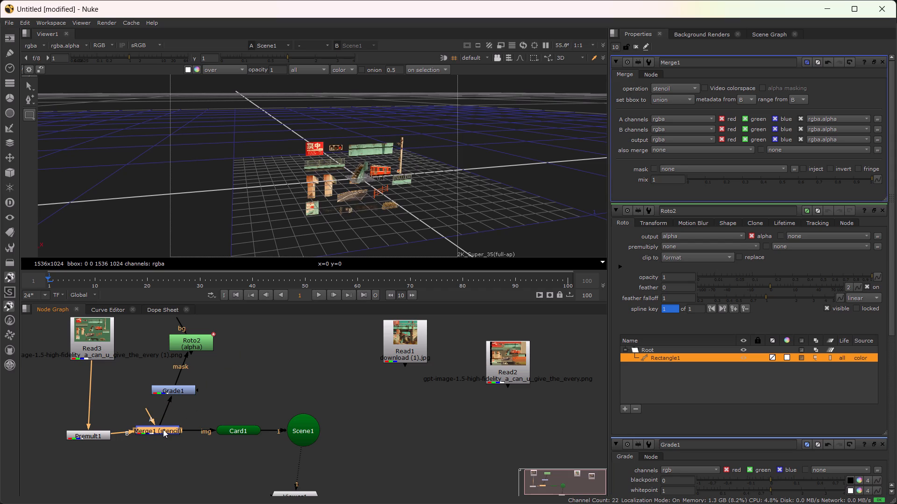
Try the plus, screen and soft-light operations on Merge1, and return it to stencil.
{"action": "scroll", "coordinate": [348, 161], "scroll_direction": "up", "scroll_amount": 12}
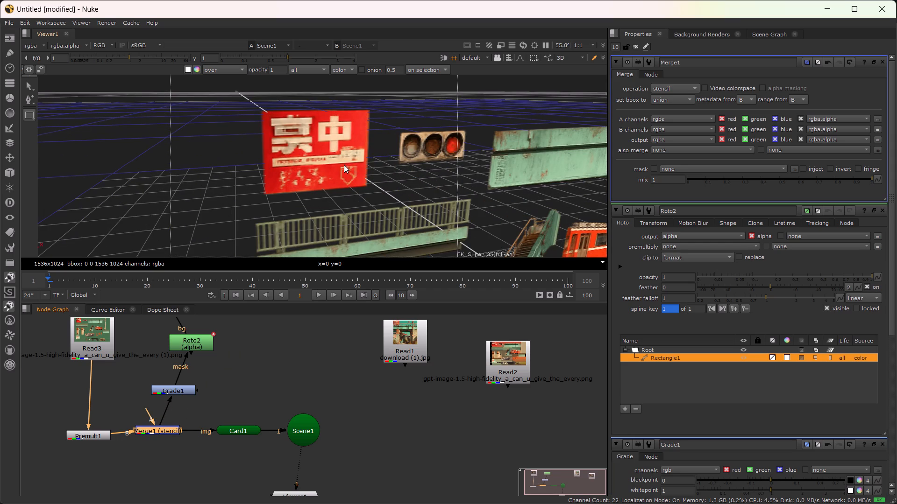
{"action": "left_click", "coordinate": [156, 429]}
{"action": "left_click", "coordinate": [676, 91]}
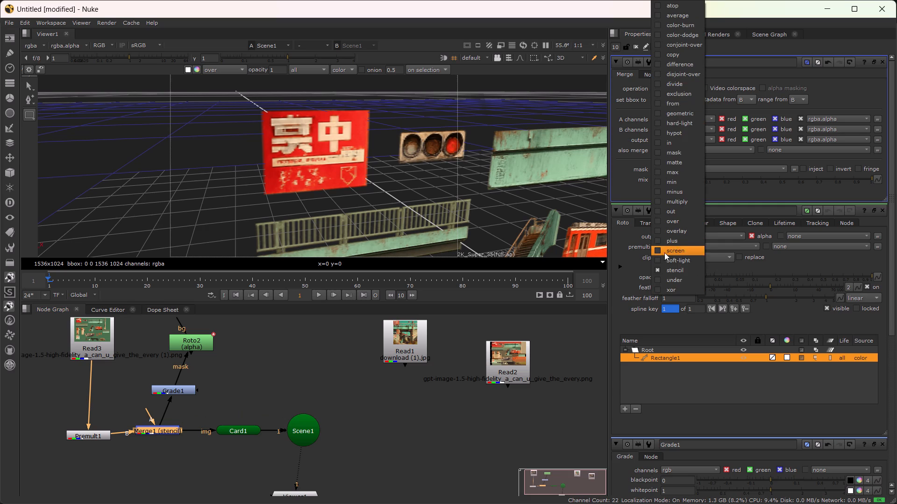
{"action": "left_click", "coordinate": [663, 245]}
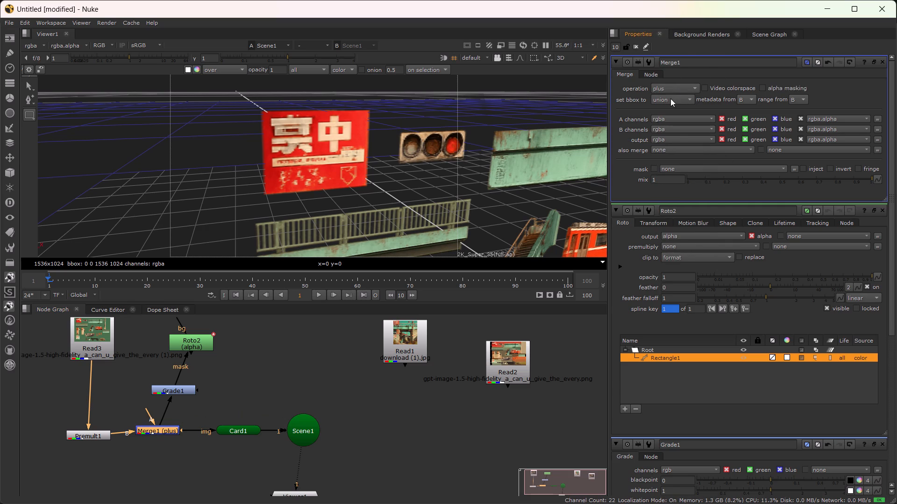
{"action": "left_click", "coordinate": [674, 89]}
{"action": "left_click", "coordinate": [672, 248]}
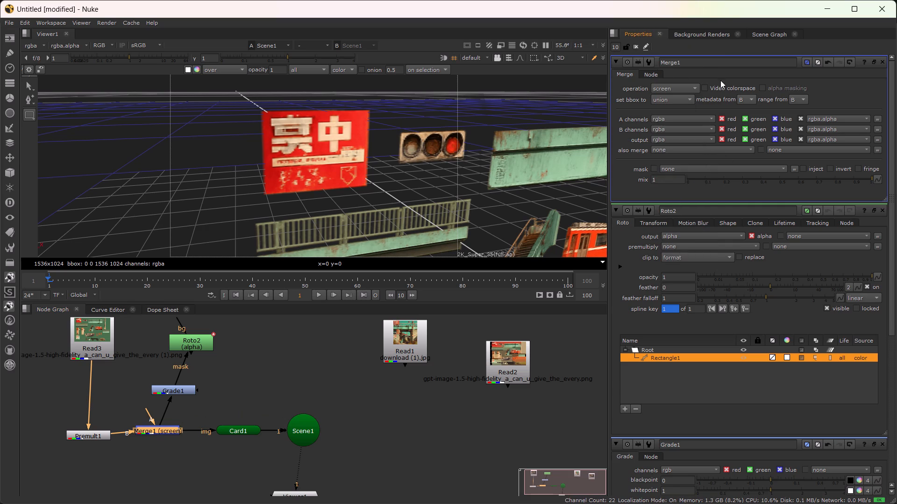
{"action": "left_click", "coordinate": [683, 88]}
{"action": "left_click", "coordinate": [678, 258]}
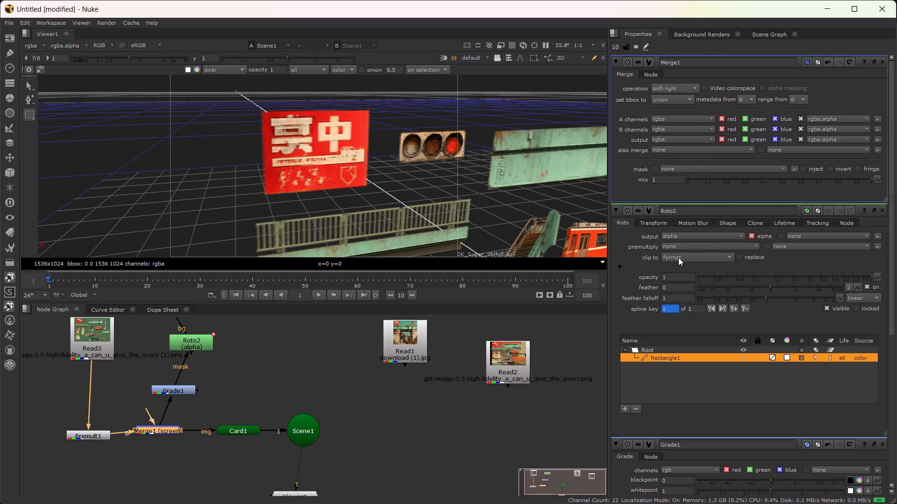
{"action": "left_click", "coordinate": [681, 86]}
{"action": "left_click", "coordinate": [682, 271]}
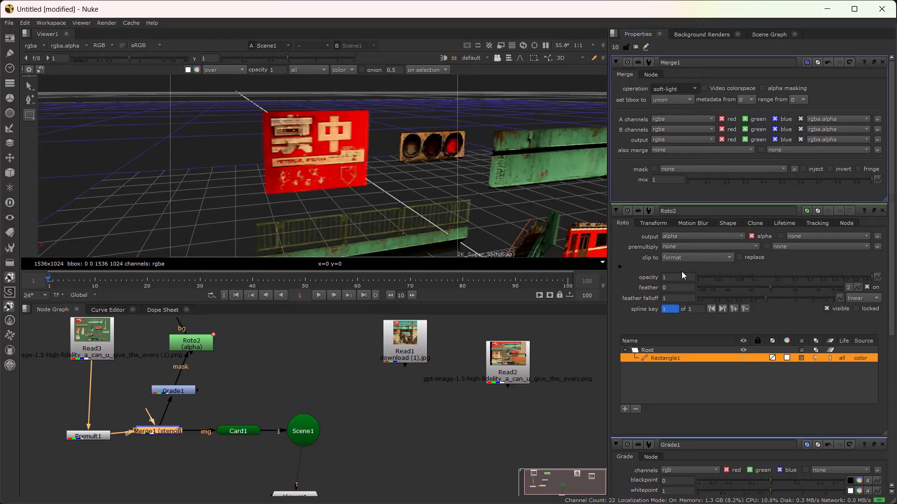
Swap Merge1's inputs so Premult1 feeds A, and connect the free B input to Read3.
{"action": "left_click", "coordinate": [162, 430]}
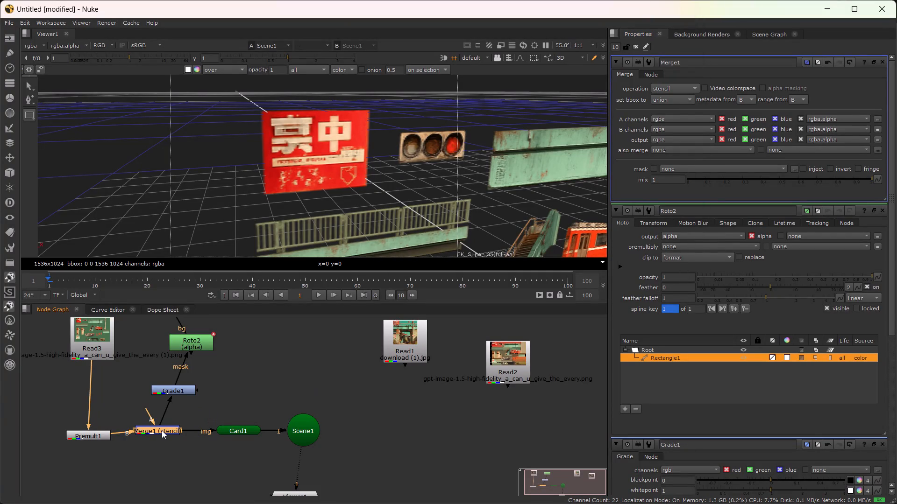
{"action": "key", "text": "shift+x"}
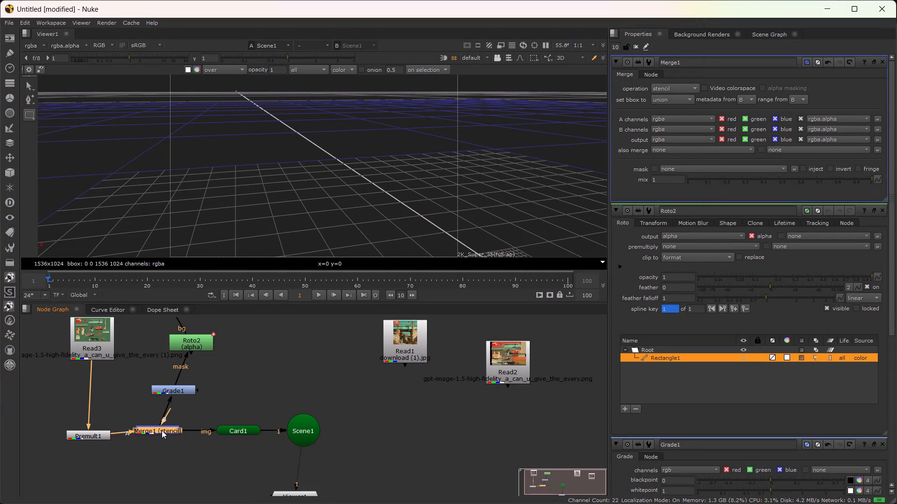
{"action": "left_click_drag", "start_coordinate": [171, 410], "coordinate": [232, 414]}
{"action": "left_click_drag", "start_coordinate": [232, 414], "coordinate": [233, 414]}
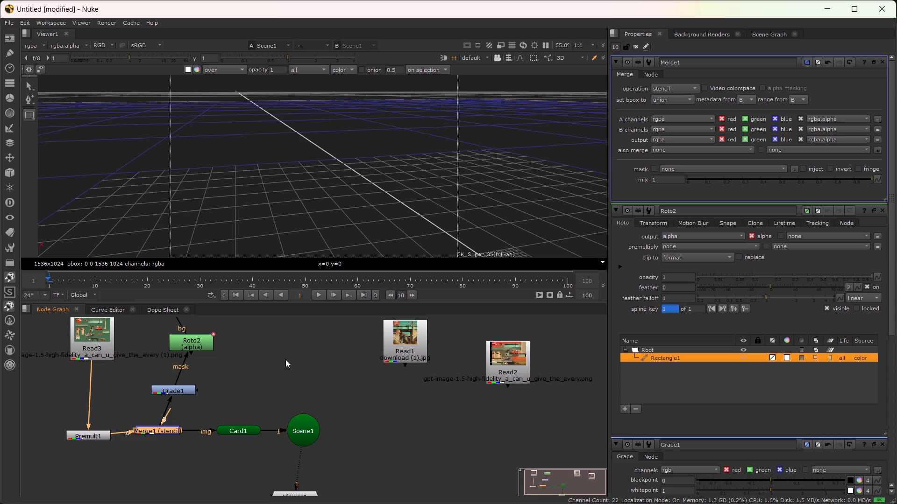
{"action": "left_click_drag", "start_coordinate": [169, 413], "coordinate": [94, 349]}
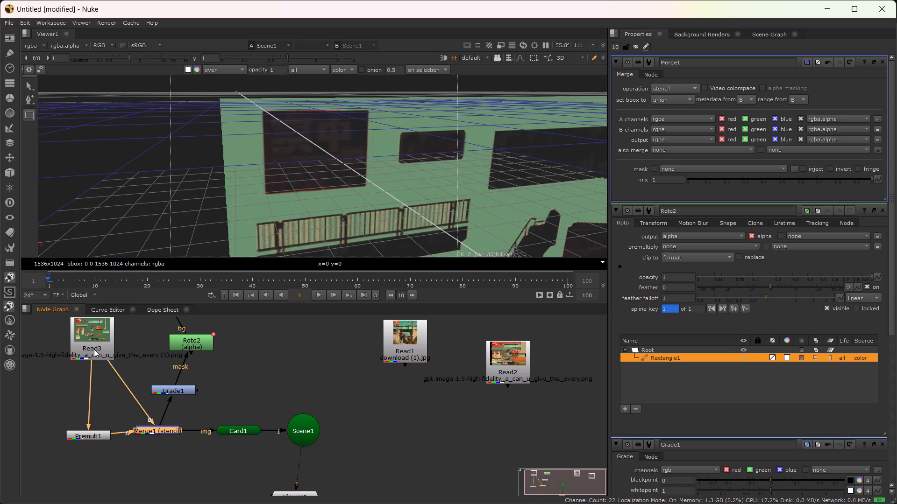
Examine the stencilled card in the 3D view, both as a whole and close up around the cut-out elements.
{"action": "scroll", "coordinate": [319, 202], "scroll_direction": "down", "scroll_amount": 8}
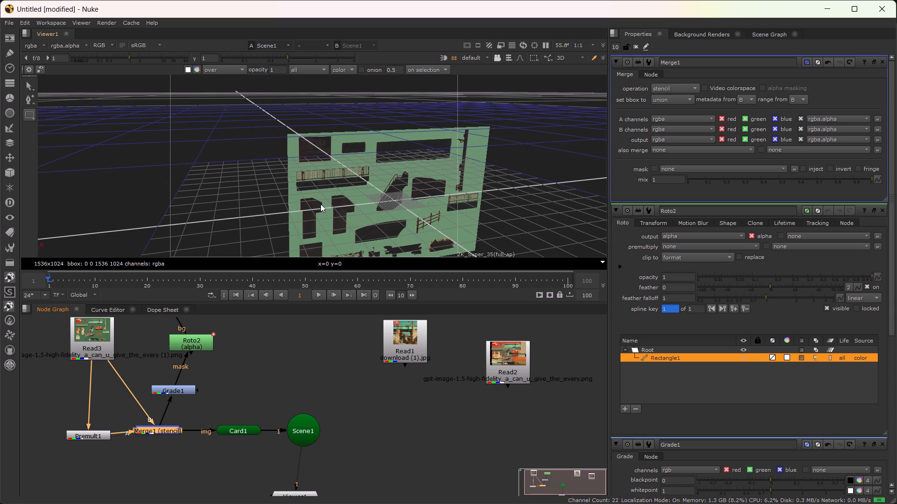
{"action": "left_click_drag", "start_coordinate": [330, 207], "coordinate": [340, 165], "text": "alt"}
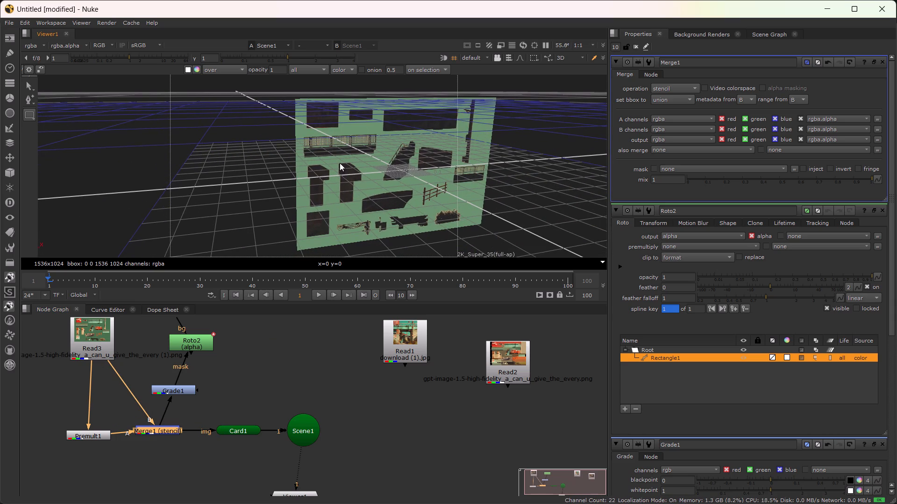
{"action": "scroll", "coordinate": [380, 179], "scroll_direction": "up", "scroll_amount": 8}
{"action": "left_click_drag", "start_coordinate": [380, 180], "coordinate": [362, 171], "text": "alt"}
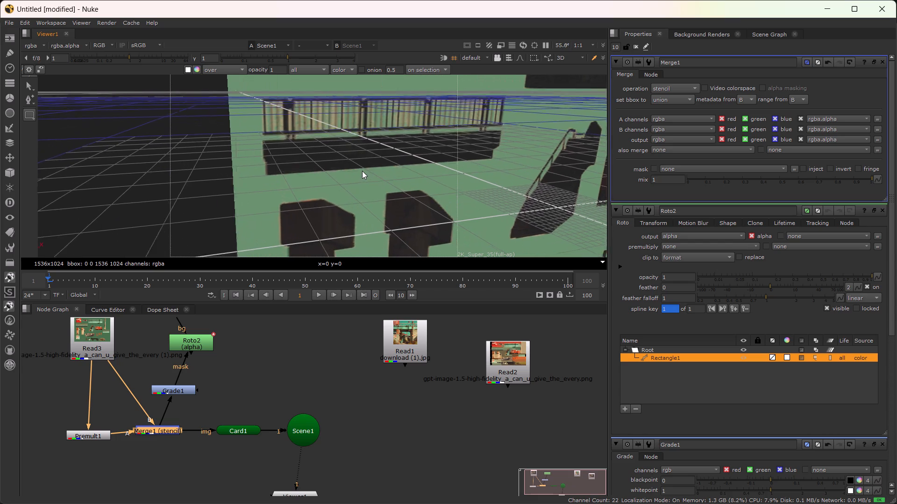
{"action": "left_click_drag", "start_coordinate": [362, 171], "coordinate": [349, 164], "text": "alt"}
{"action": "scroll", "coordinate": [343, 161], "scroll_direction": "down", "scroll_amount": 5}
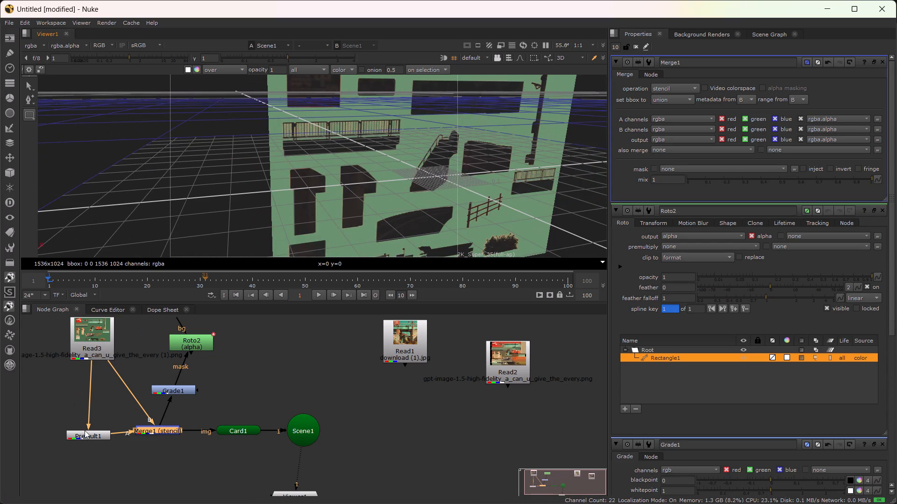
Toggle Premult1 and Read3 off and on to compare their effect on the stencilled card, leaving both enabled.
{"action": "left_click", "coordinate": [91, 435]}
{"action": "key", "text": "d"}
{"action": "type", "text": "dd"}
{"action": "type", "text": "dd"}
{"action": "left_click", "coordinate": [80, 332]}
{"action": "type", "text": "dddd"}
{"action": "left_click", "coordinate": [102, 430]}
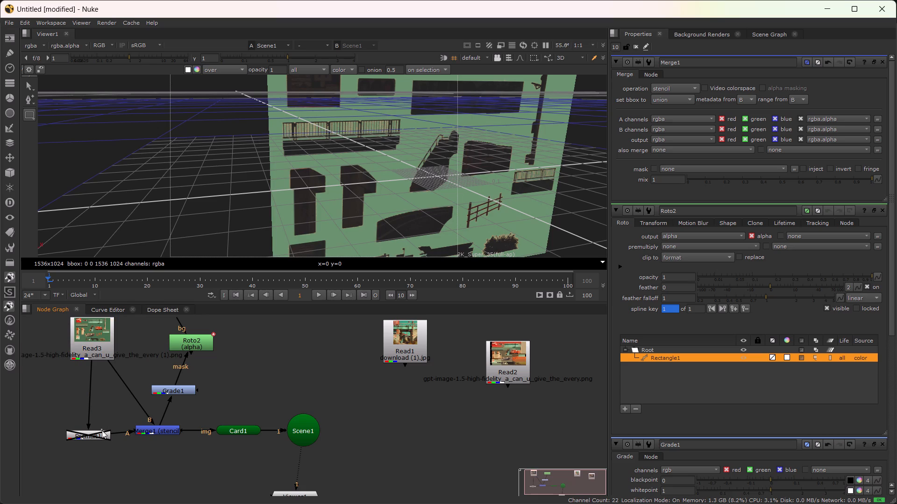
{"action": "key", "text": "d"}
{"action": "left_click", "coordinate": [93, 436]}
{"action": "key", "text": "d"}
{"action": "left_click", "coordinate": [152, 425]}
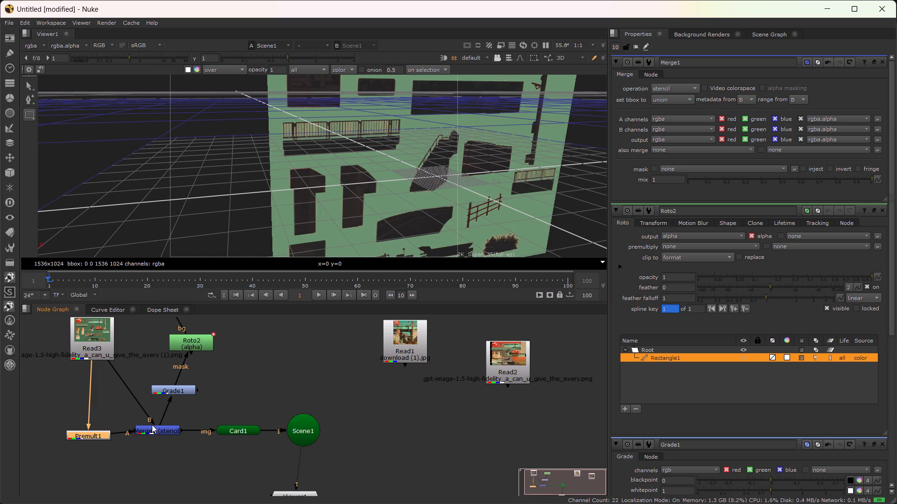
Toggle Merge1 off and on repeatedly to compare its effect on the card, leaving it enabled.
{"action": "left_click", "coordinate": [153, 430]}
{"action": "key", "text": "d"}
{"action": "type", "text": "dddd"}
{"action": "type", "text": "dddddd"}
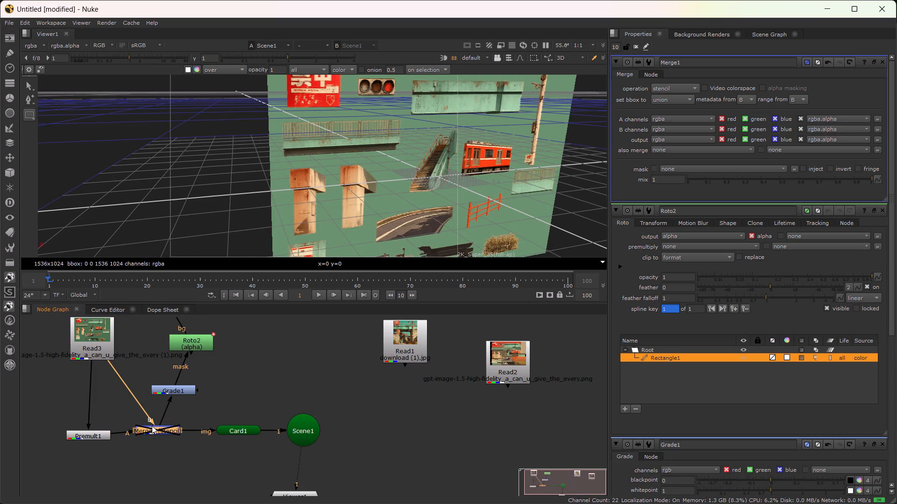
{"action": "key", "text": "d"}
Disconnect Read3 from Merge1's B input and swap Merge1's inputs so Premult1 feeds B.
{"action": "left_click_drag", "start_coordinate": [150, 420], "coordinate": [161, 420]}
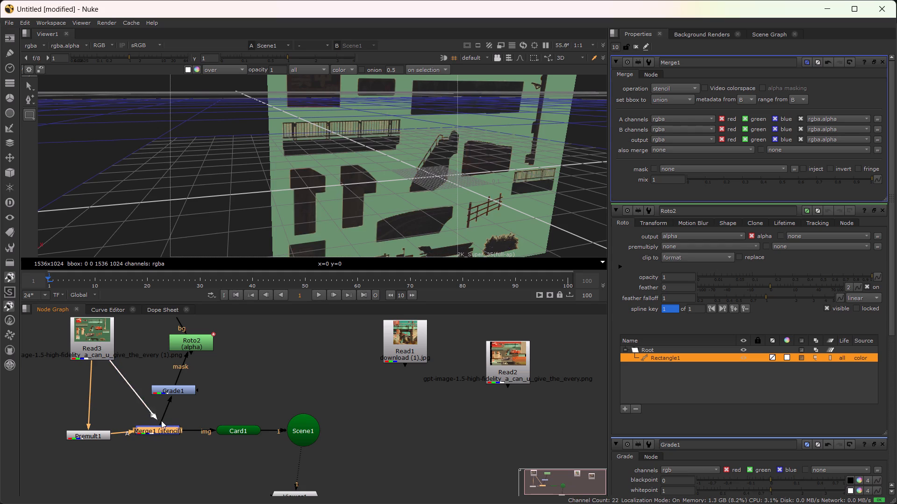
{"action": "left_click_drag", "start_coordinate": [161, 420], "coordinate": [164, 420]}
{"action": "key", "text": "shift+x"}
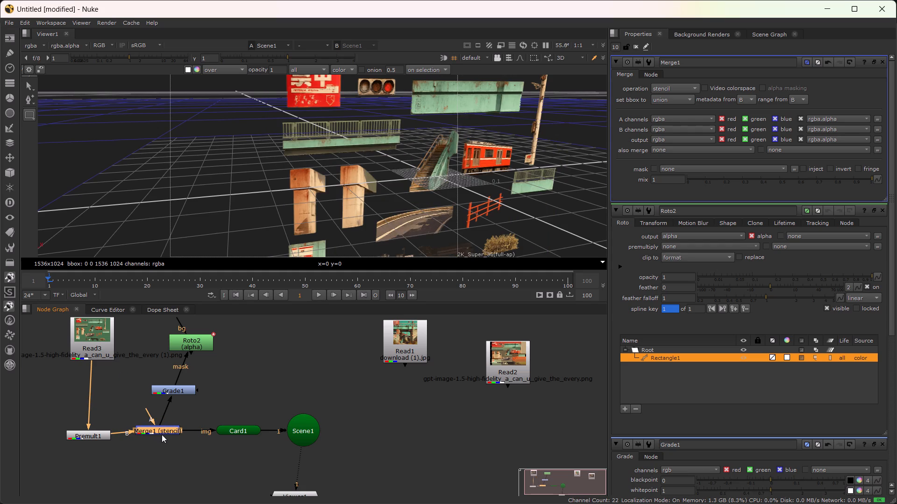
Check Grade1's effect by toggling it off and on, and delete it from between Roto2 and Merge1.
{"action": "scroll", "coordinate": [135, 445], "scroll_direction": "up", "scroll_amount": 5}
{"action": "scroll", "coordinate": [134, 446], "scroll_direction": "down", "scroll_amount": 3}
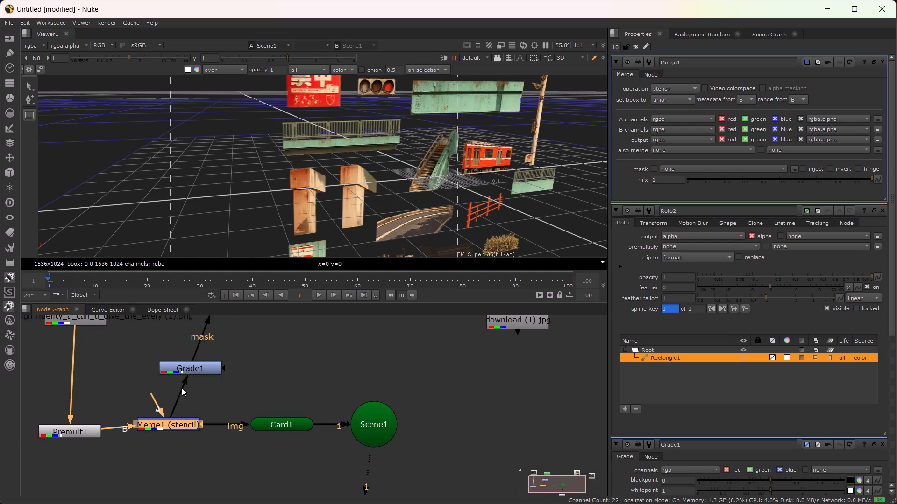
{"action": "scroll", "coordinate": [182, 388], "scroll_direction": "down", "scroll_amount": 1}
{"action": "left_click", "coordinate": [193, 369]}
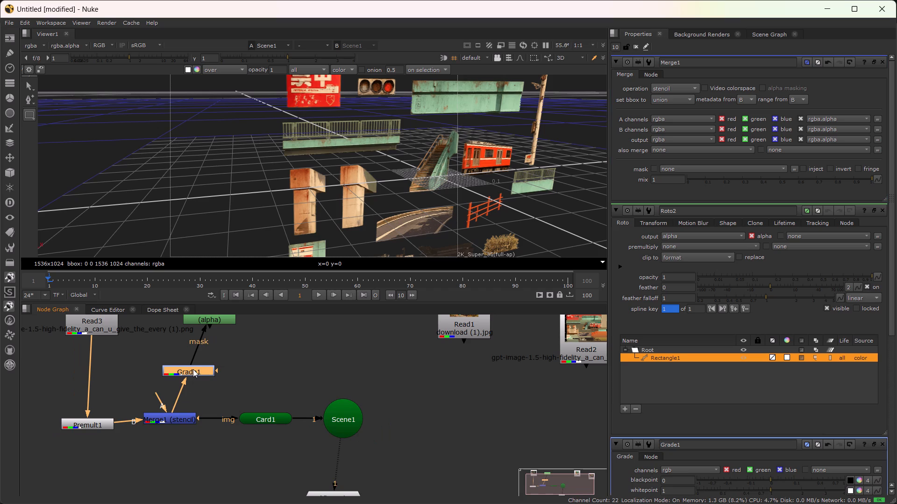
{"action": "type", "text": "dd"}
{"action": "left_click", "coordinate": [193, 369]}
{"action": "key", "text": "Delete"}
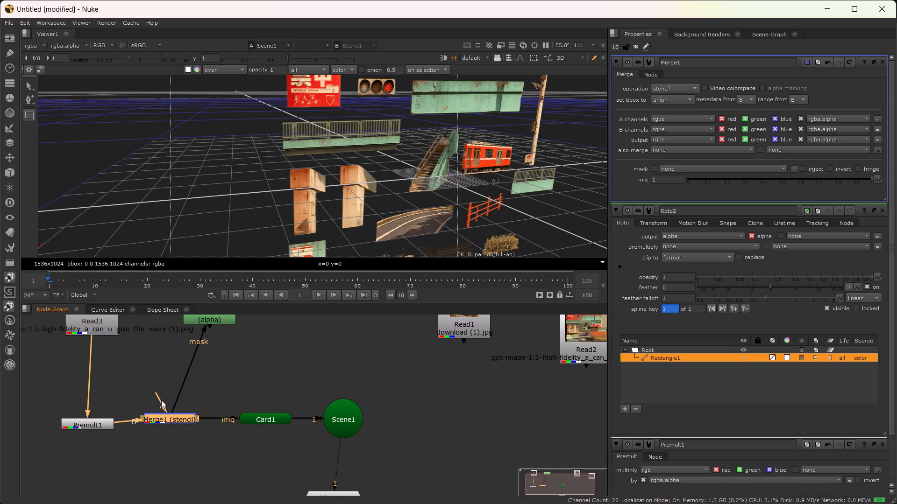
Connect Merge1's free A input directly to Roto2, in place of the mask link between them.
{"action": "left_click_drag", "start_coordinate": [161, 400], "coordinate": [214, 343]}
{"action": "left_click", "coordinate": [211, 341]}
{"action": "left_click_drag", "start_coordinate": [205, 336], "coordinate": [204, 328]}
{"action": "left_click_drag", "start_coordinate": [158, 403], "coordinate": [211, 334]}
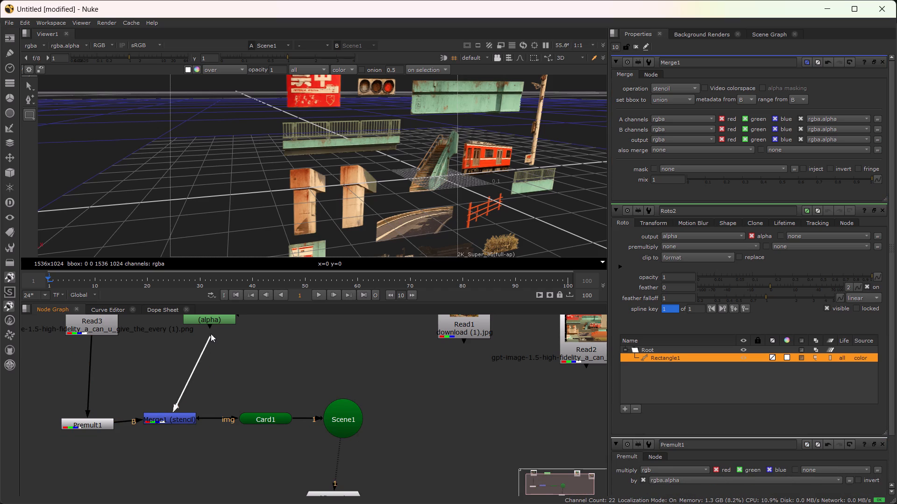
{"action": "left_click_drag", "start_coordinate": [211, 334], "coordinate": [212, 317]}
Invert the Rectangle1 shape in Roto2 so the stencil isolates only the red sign on the card.
{"action": "scroll", "coordinate": [249, 325], "scroll_direction": "down", "scroll_amount": 2}
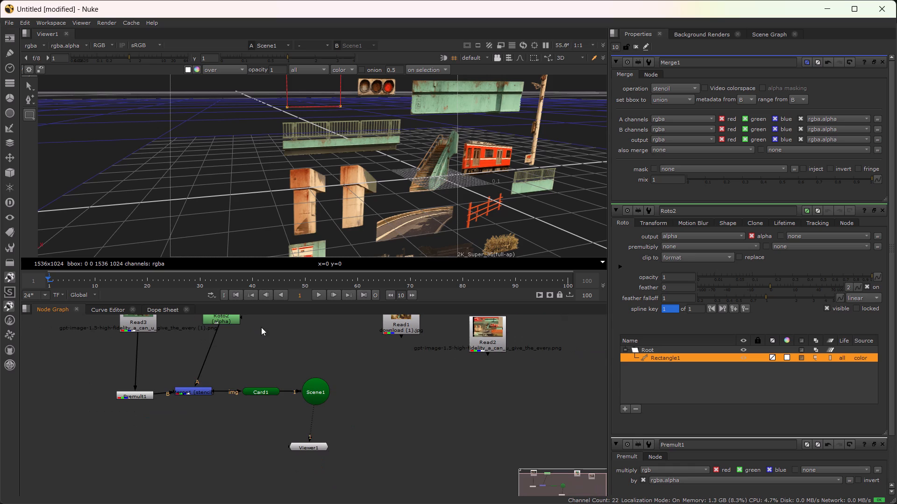
{"action": "left_click_drag", "start_coordinate": [205, 381], "coordinate": [190, 446], "text": "alt"}
{"action": "scroll", "coordinate": [269, 277], "scroll_direction": "down", "scroll_amount": 4}
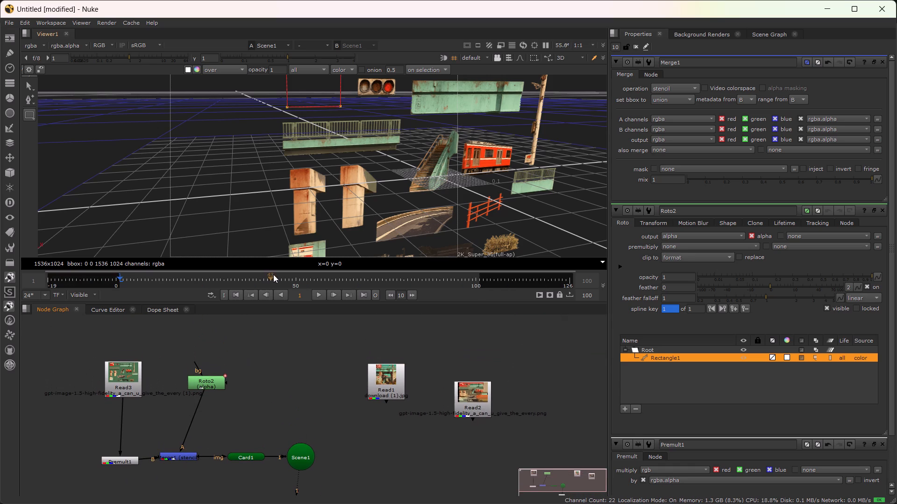
{"action": "scroll", "coordinate": [313, 180], "scroll_direction": "down", "scroll_amount": 3}
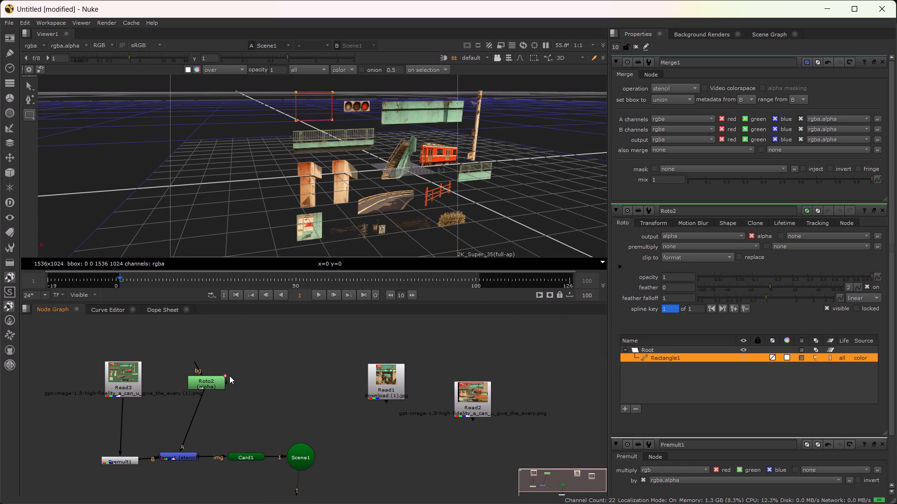
{"action": "double_click", "coordinate": [209, 385]}
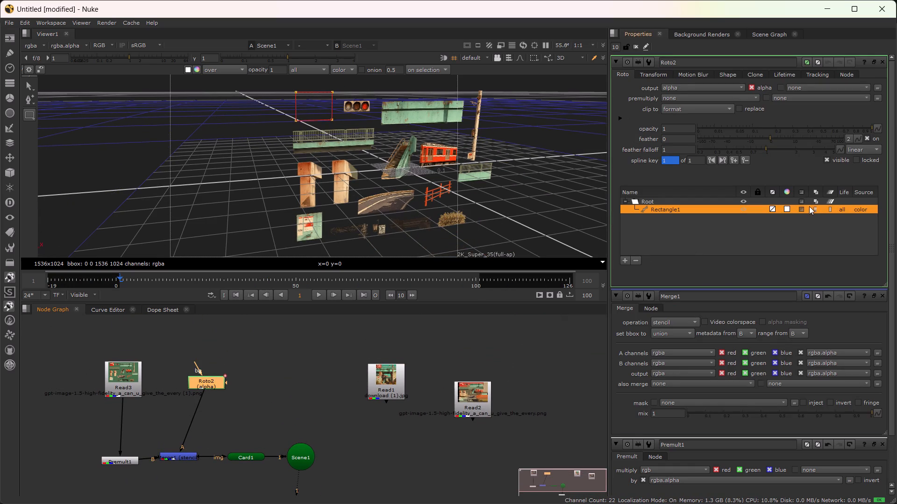
{"action": "left_click", "coordinate": [802, 208]}
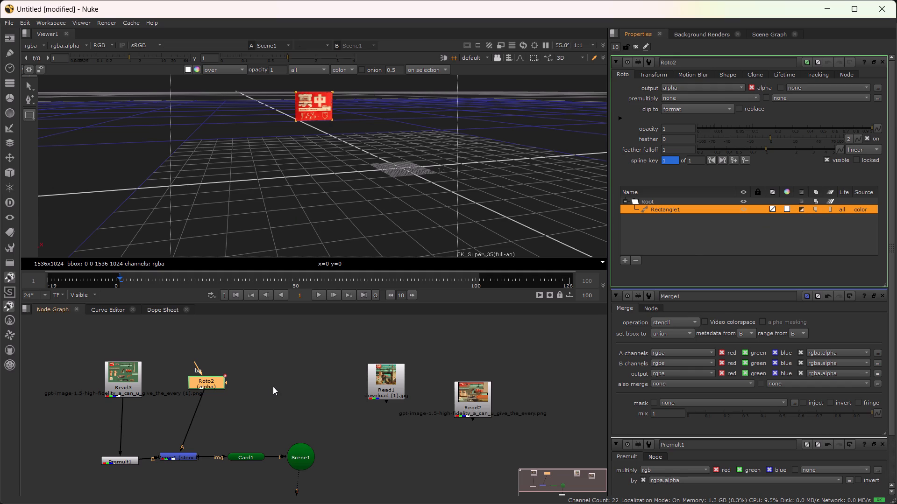
Save the script in the Downloads folder under the name "3d tracking".
{"action": "key", "text": "ctrl+s"}
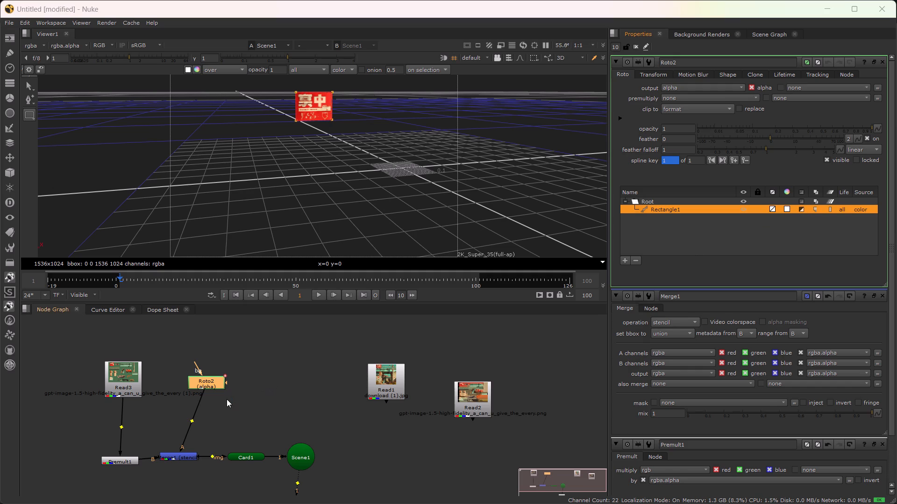
{"action": "left_click", "coordinate": [358, 320]}
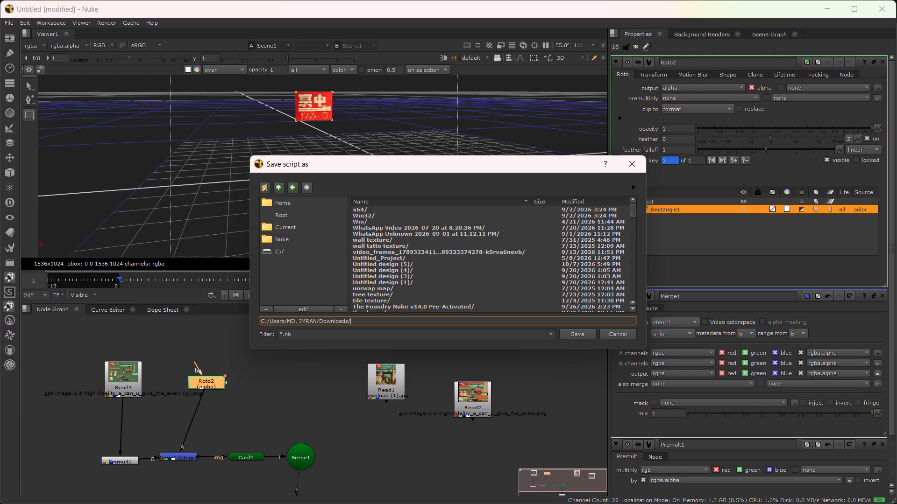
{"action": "type", "text": "3d"}
{"action": "key", "text": "space"}
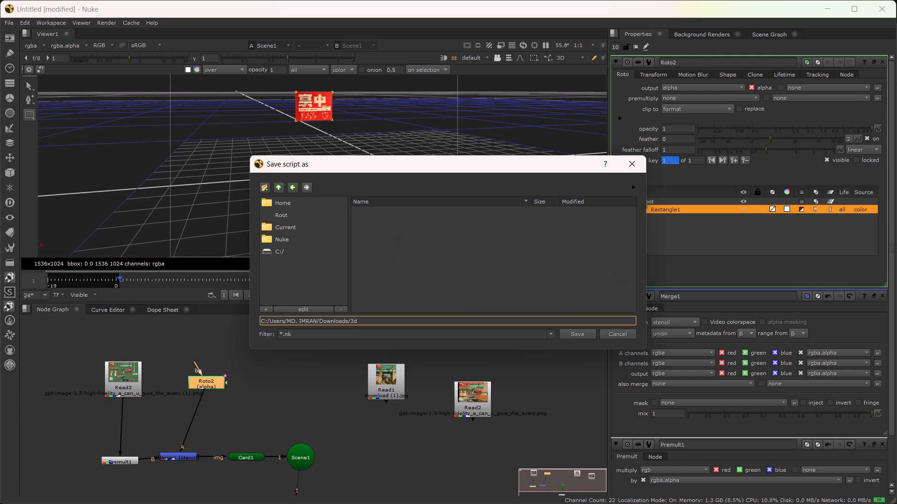
{"action": "type", "text": "tra"}
{"action": "key", "text": "space"}
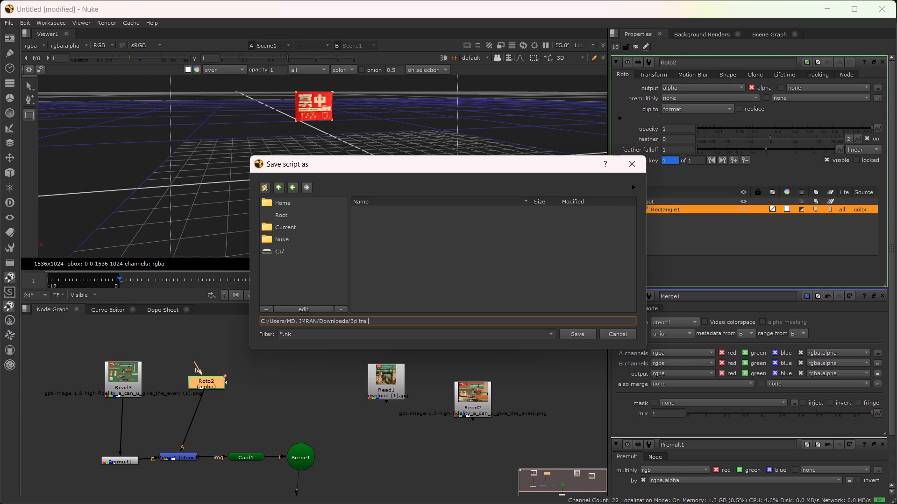
{"action": "key", "text": "BackSpace"}
{"action": "type", "text": "cking"}
{"action": "key", "text": "Return"}
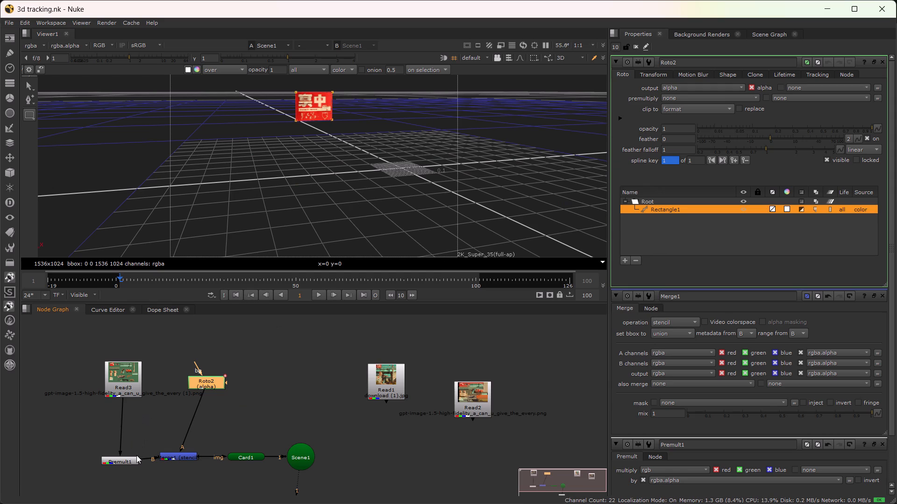
Tidy the node graph by moving the Read3, Premult1 and Merge1 group away from Card1 and placing Roto2 above Merge1.
{"action": "left_click_drag", "start_coordinate": [65, 339], "coordinate": [111, 467]}
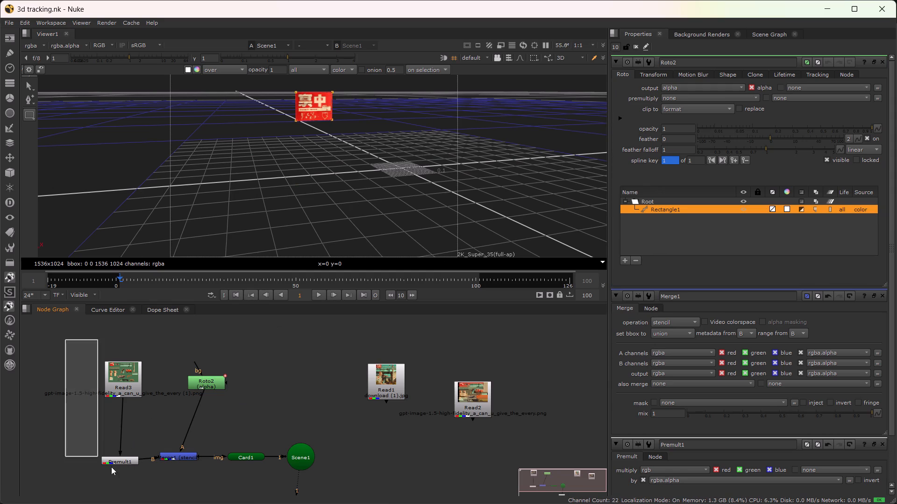
{"action": "left_click_drag", "start_coordinate": [111, 467], "coordinate": [211, 503]}
{"action": "left_click_drag", "start_coordinate": [118, 448], "coordinate": [76, 442]}
{"action": "left_click", "coordinate": [214, 368]}
{"action": "left_click_drag", "start_coordinate": [212, 369], "coordinate": [178, 363]}
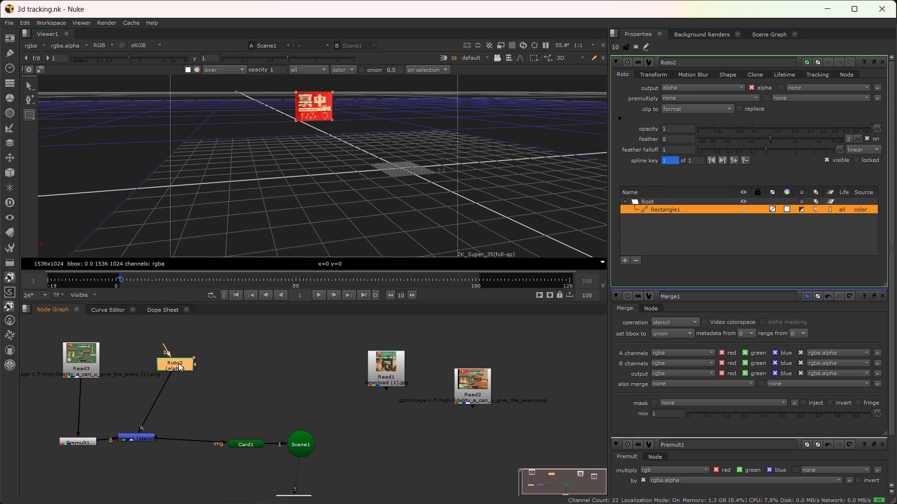
{"action": "left_click_drag", "start_coordinate": [178, 363], "coordinate": [148, 353]}
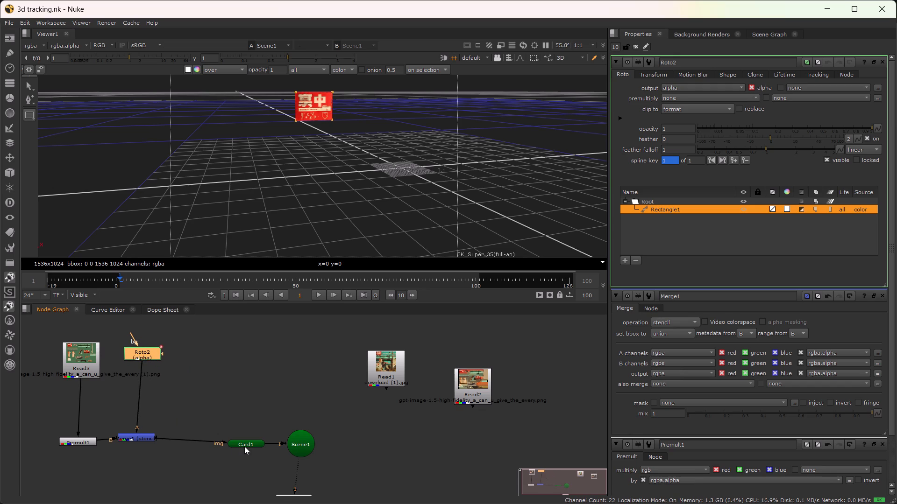
{"action": "left_click_drag", "start_coordinate": [244, 446], "coordinate": [238, 444]}
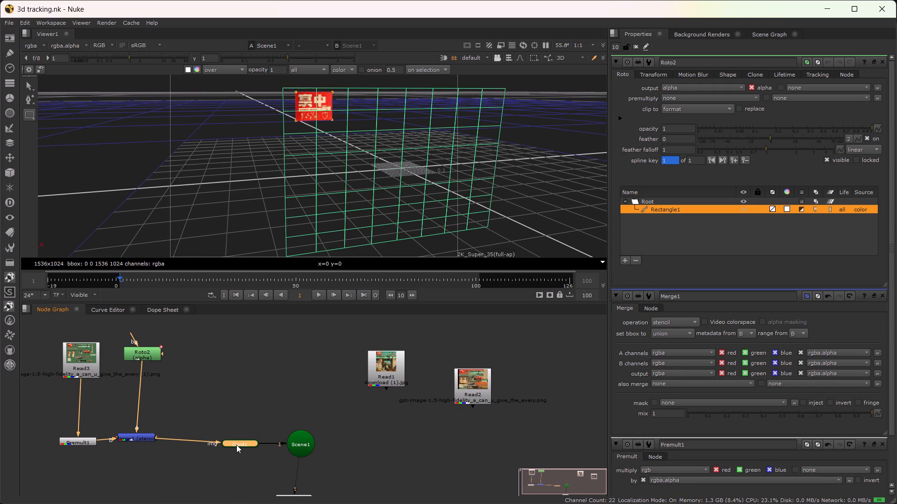
Add a second Card node fed by Merge1 and place it above Card1.
{"action": "left_click", "coordinate": [149, 435]}
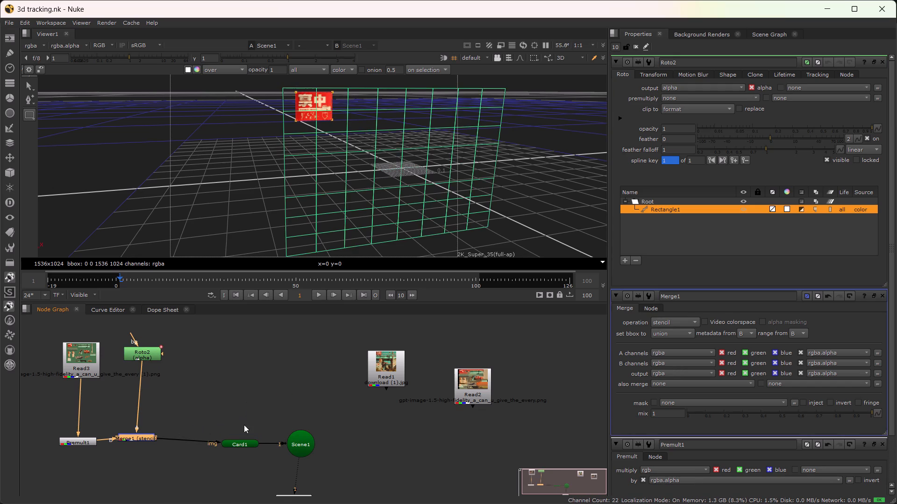
{"action": "key", "text": "Tab"}
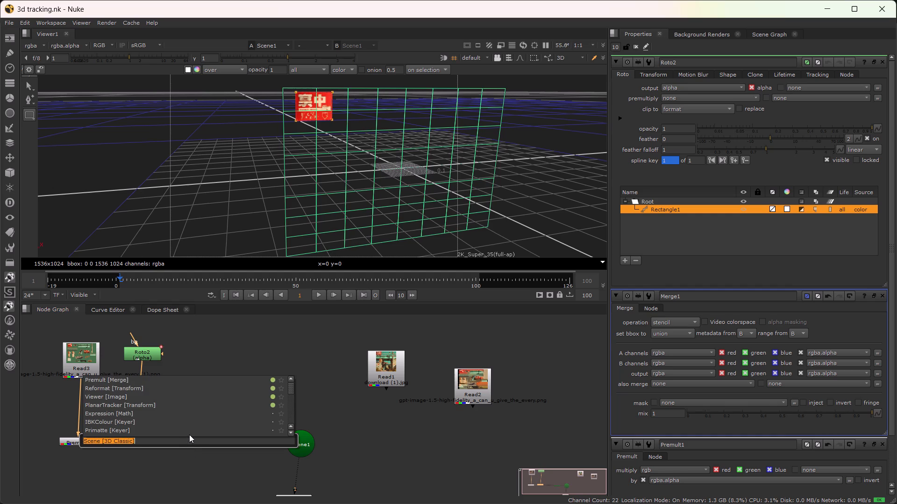
{"action": "type", "text": "card"}
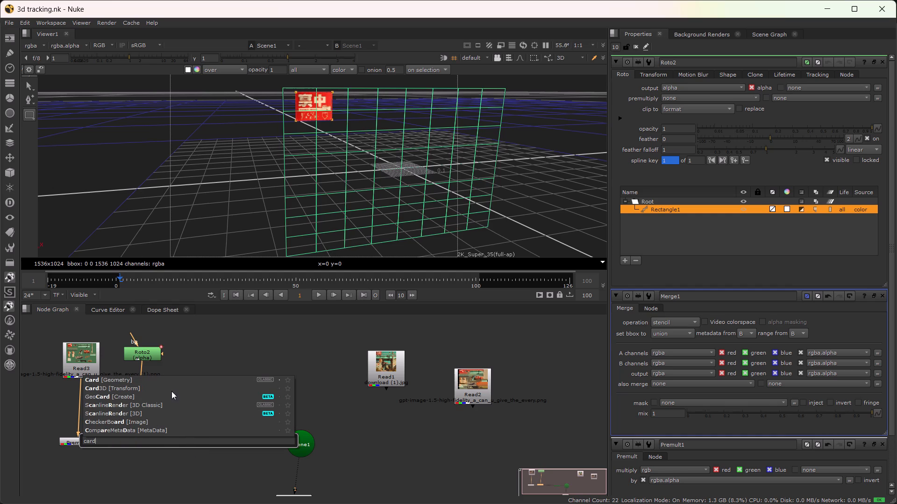
{"action": "left_click", "coordinate": [161, 379]}
{"action": "left_click_drag", "start_coordinate": [131, 449], "coordinate": [171, 458]}
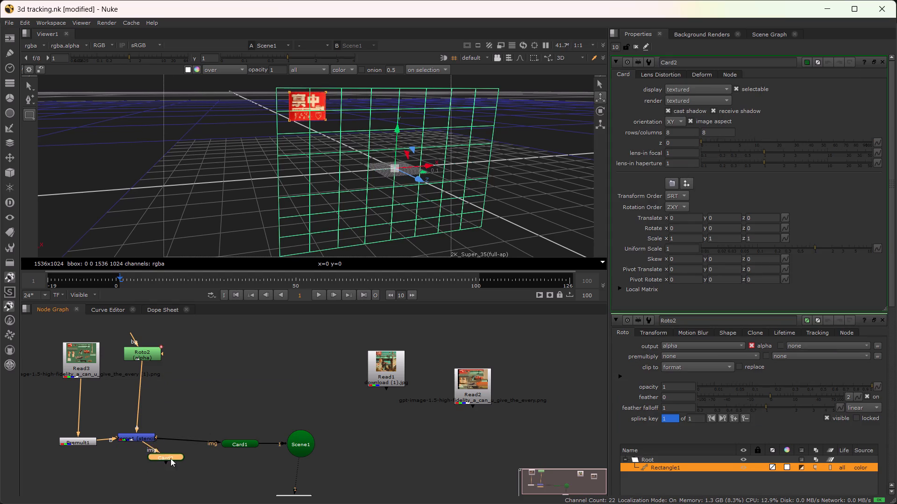
{"action": "left_click_drag", "start_coordinate": [171, 458], "coordinate": [237, 409]}
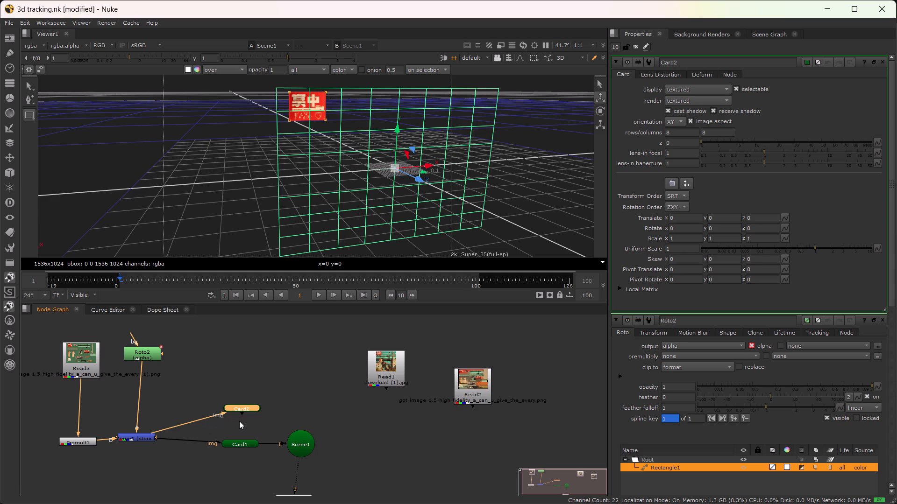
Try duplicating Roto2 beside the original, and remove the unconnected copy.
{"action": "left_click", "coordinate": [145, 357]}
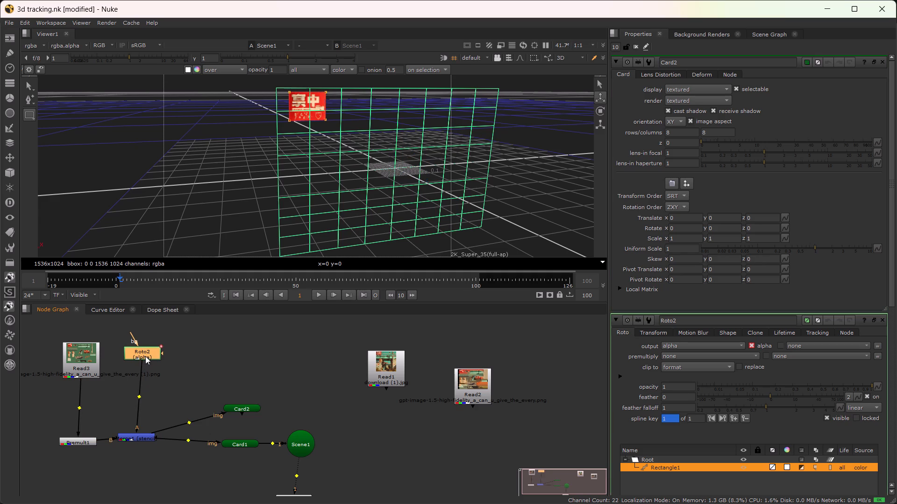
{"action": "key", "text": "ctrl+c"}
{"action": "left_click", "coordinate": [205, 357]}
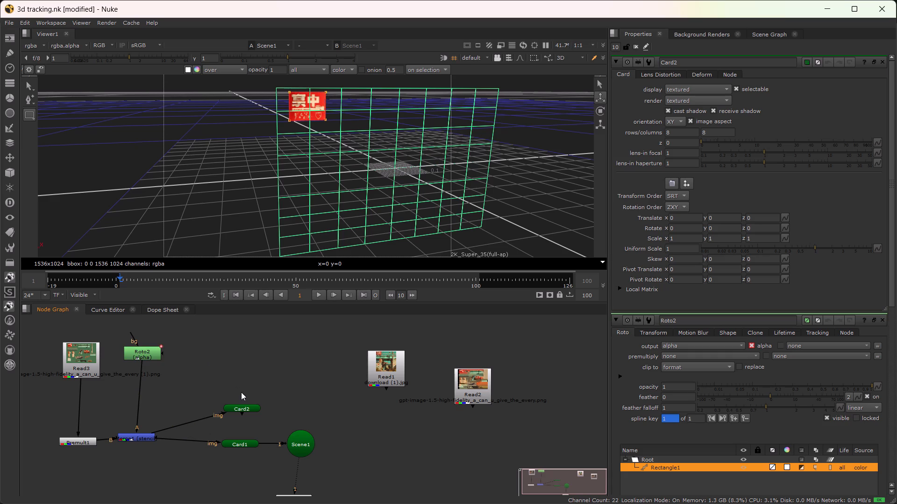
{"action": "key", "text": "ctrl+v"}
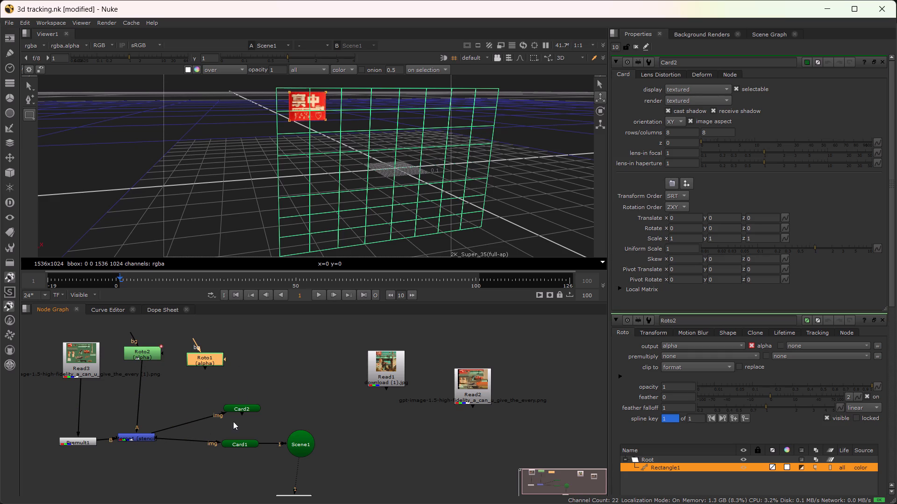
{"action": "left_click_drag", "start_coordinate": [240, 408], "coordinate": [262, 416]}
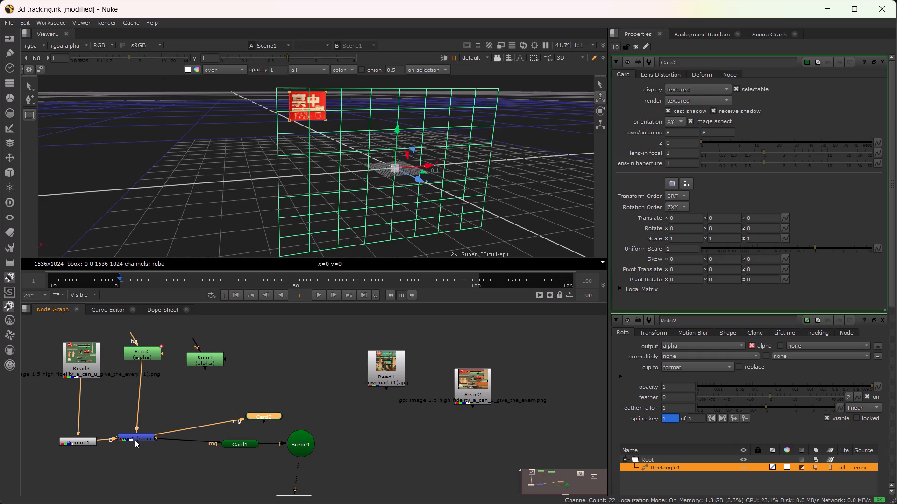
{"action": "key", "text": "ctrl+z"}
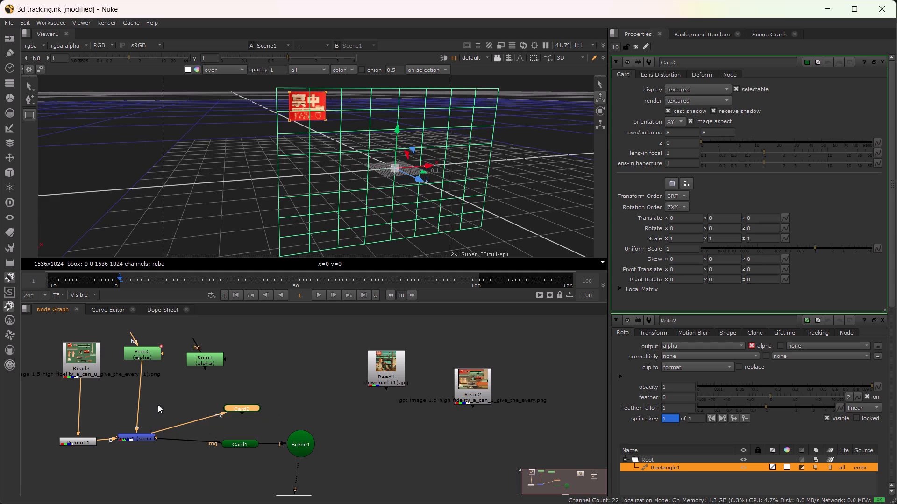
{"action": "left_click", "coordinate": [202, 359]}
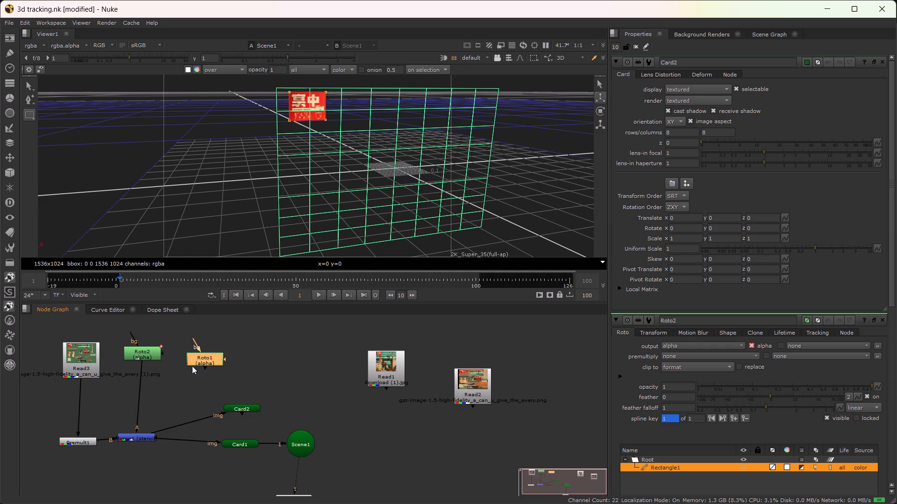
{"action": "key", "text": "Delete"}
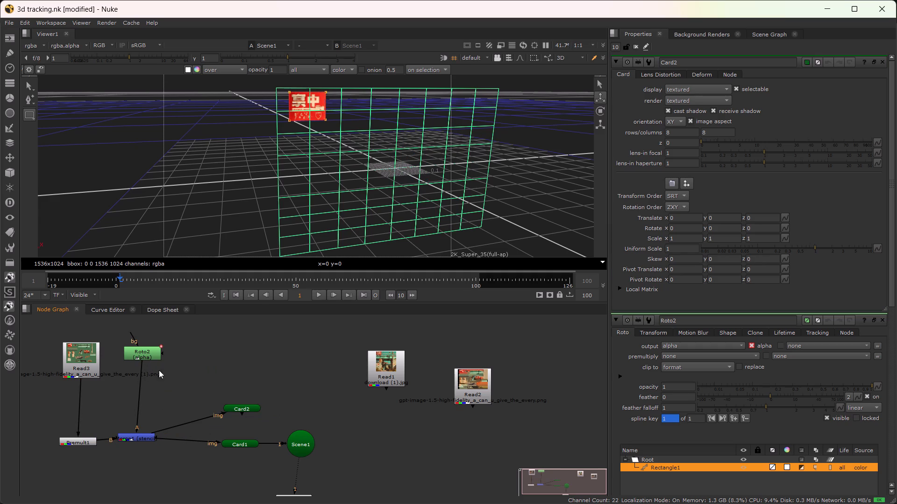
Duplicate Roto2 together with the connected Merge1, and place the unattached copies beside the originals.
{"action": "left_click_drag", "start_coordinate": [185, 326], "coordinate": [120, 470]}
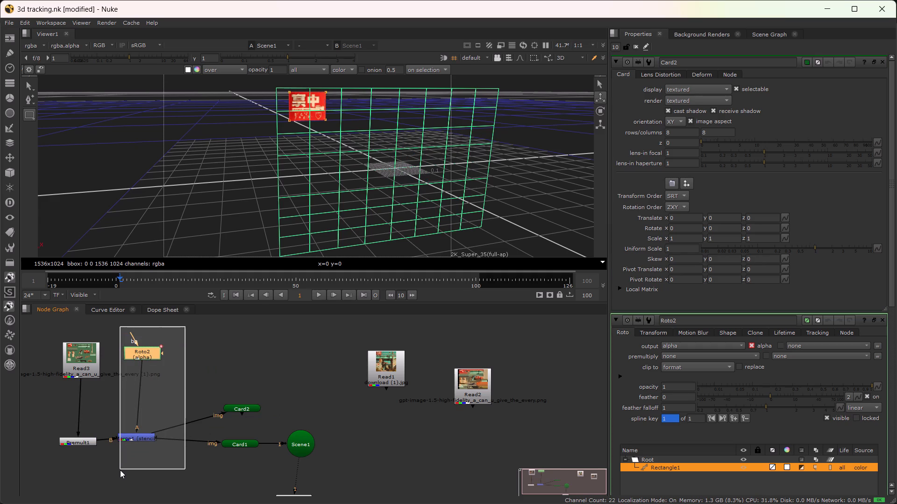
{"action": "left_click_drag", "start_coordinate": [120, 470], "coordinate": [117, 497]}
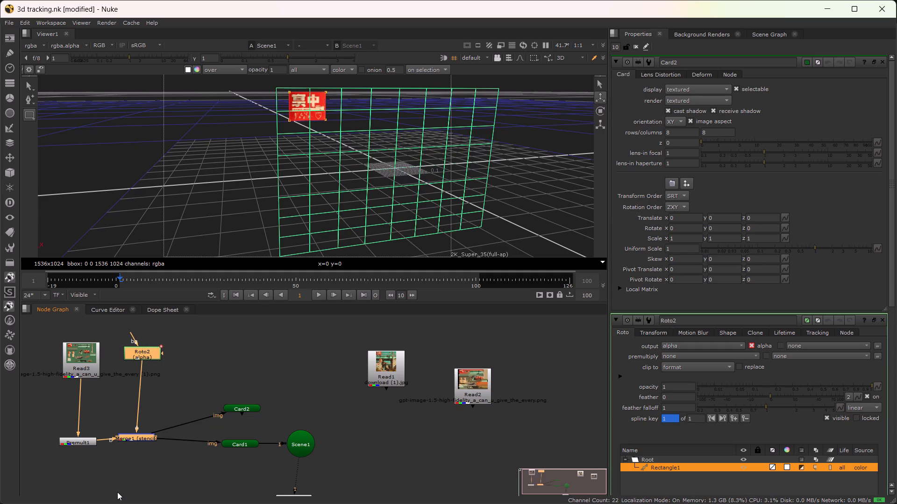
{"action": "key", "text": "ctrl+c"}
{"action": "left_click", "coordinate": [226, 343]}
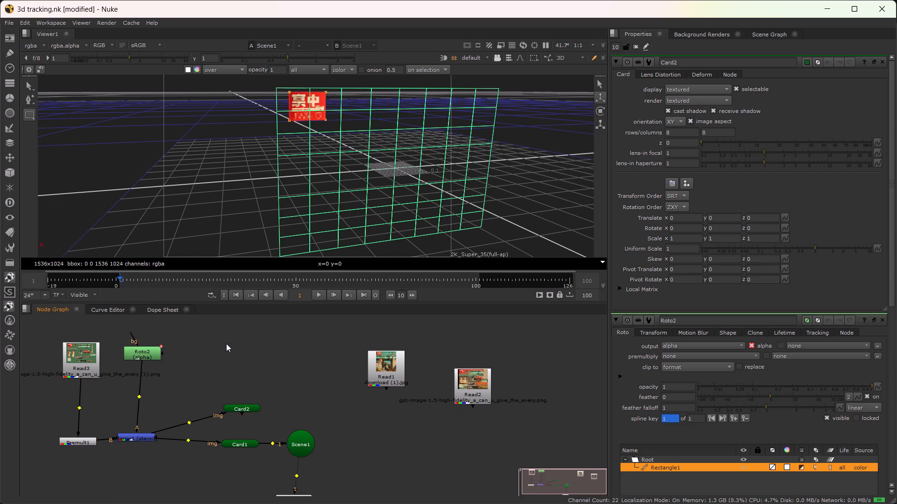
{"action": "key", "text": "ctrl+v"}
{"action": "left_click_drag", "start_coordinate": [225, 347], "coordinate": [180, 345]}
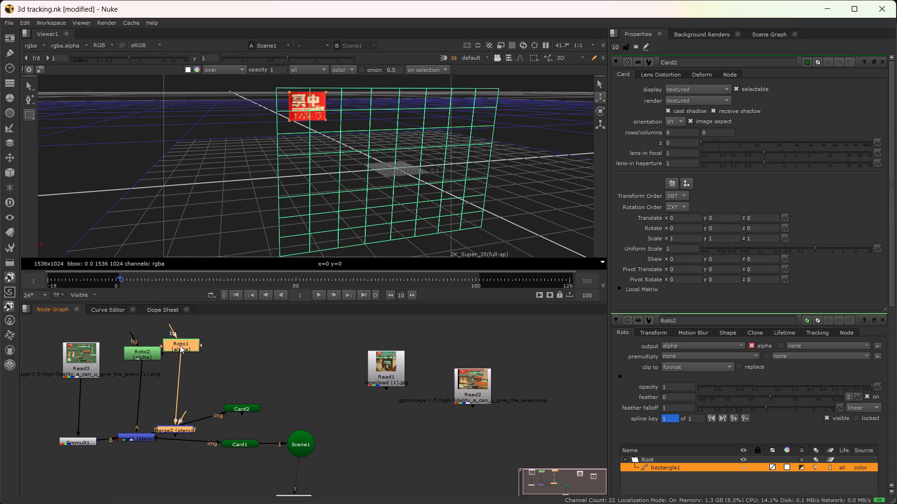
{"action": "left_click_drag", "start_coordinate": [180, 345], "coordinate": [191, 342]}
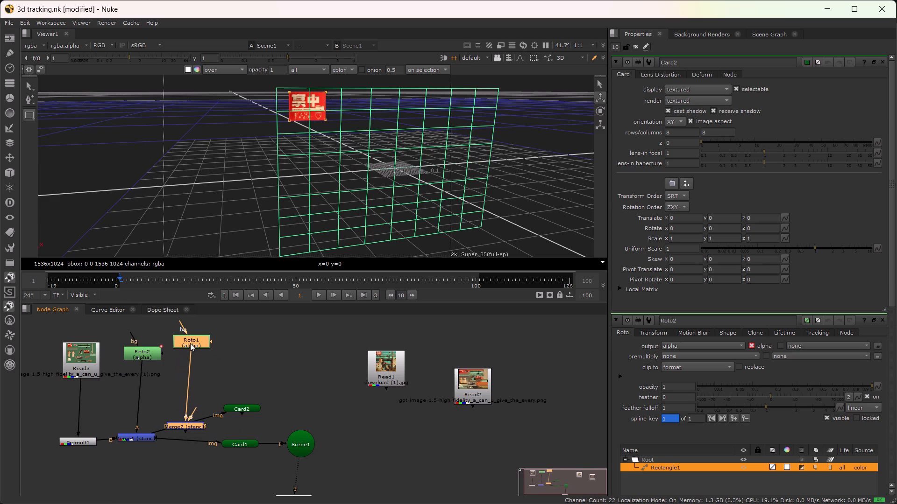
Insert the copied stencil merge between Merge1 and Card2, spacing out Card2 and aligning the copied Roto1 above the merge.
{"action": "left_click_drag", "start_coordinate": [235, 411], "coordinate": [280, 395]}
{"action": "left_click_drag", "start_coordinate": [190, 425], "coordinate": [213, 416]}
{"action": "left_click_drag", "start_coordinate": [190, 337], "coordinate": [196, 337]}
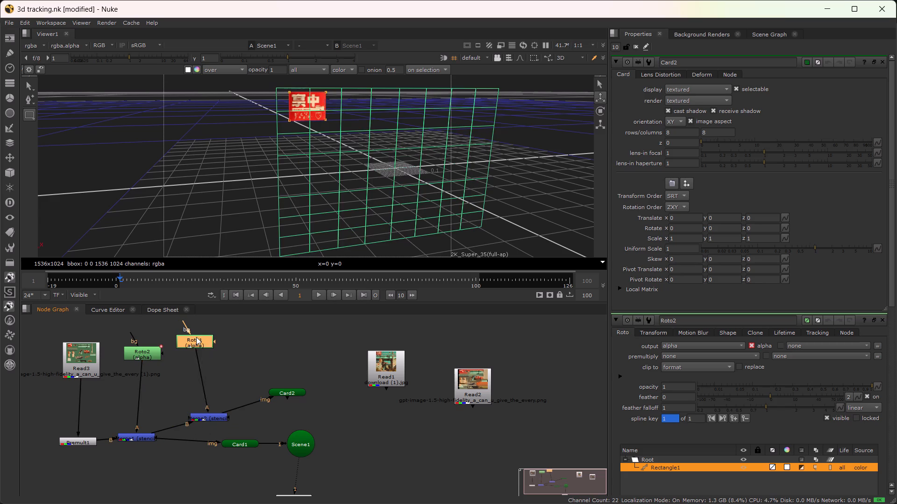
{"action": "left_click_drag", "start_coordinate": [196, 337], "coordinate": [212, 331]}
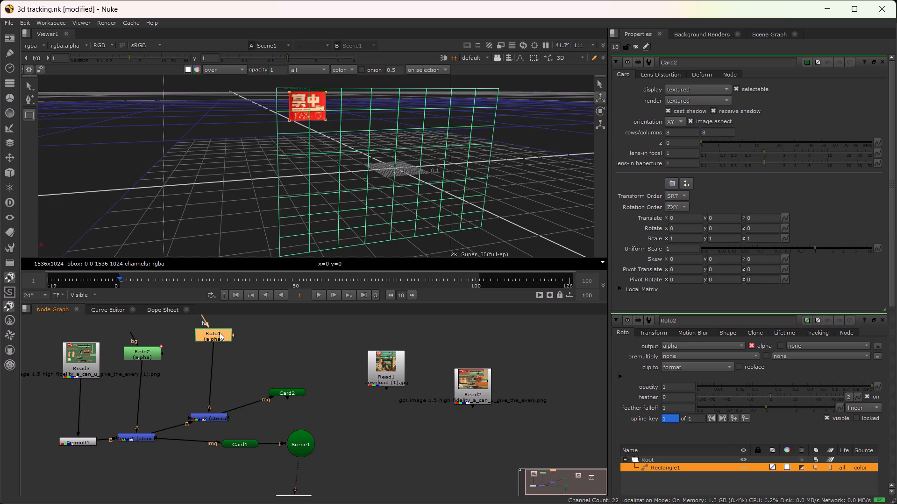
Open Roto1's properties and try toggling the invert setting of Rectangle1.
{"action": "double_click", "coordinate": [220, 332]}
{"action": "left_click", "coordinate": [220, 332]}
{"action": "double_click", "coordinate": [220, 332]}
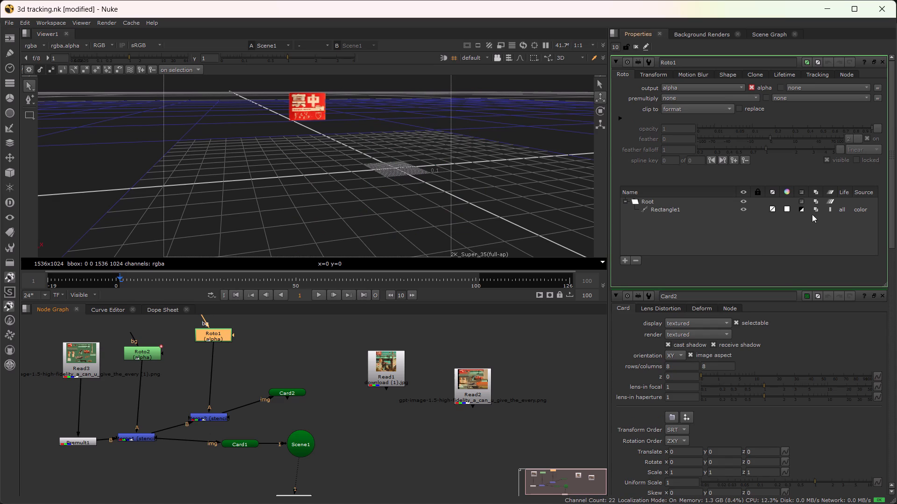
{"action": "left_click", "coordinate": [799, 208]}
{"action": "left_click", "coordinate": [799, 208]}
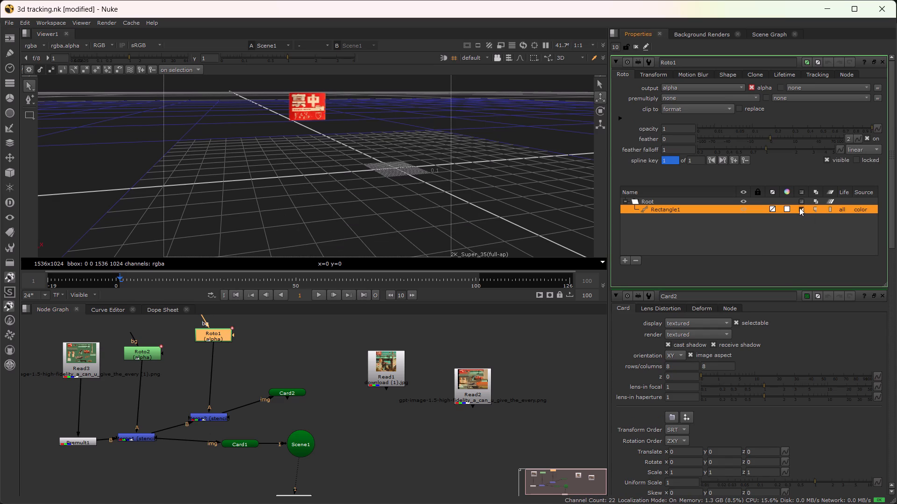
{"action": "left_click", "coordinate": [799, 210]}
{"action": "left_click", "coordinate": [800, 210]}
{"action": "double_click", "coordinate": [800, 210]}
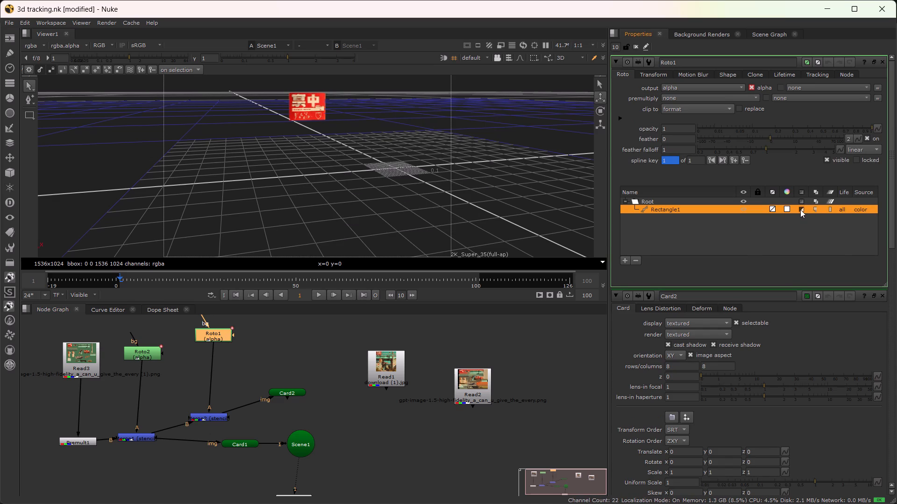
Disable both stencil merges, Merge1 and Merge2, and inspect the uncut elements around the sign in the 3D view.
{"action": "left_click", "coordinate": [144, 434]}
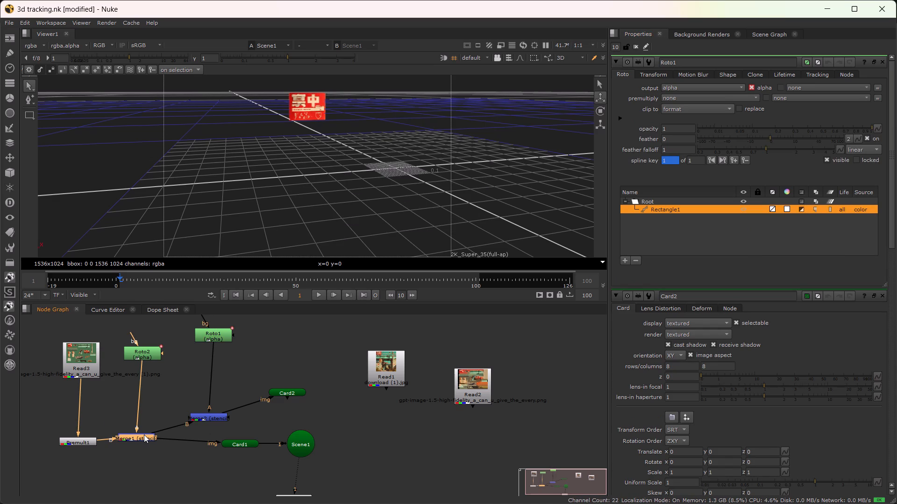
{"action": "key", "text": "d"}
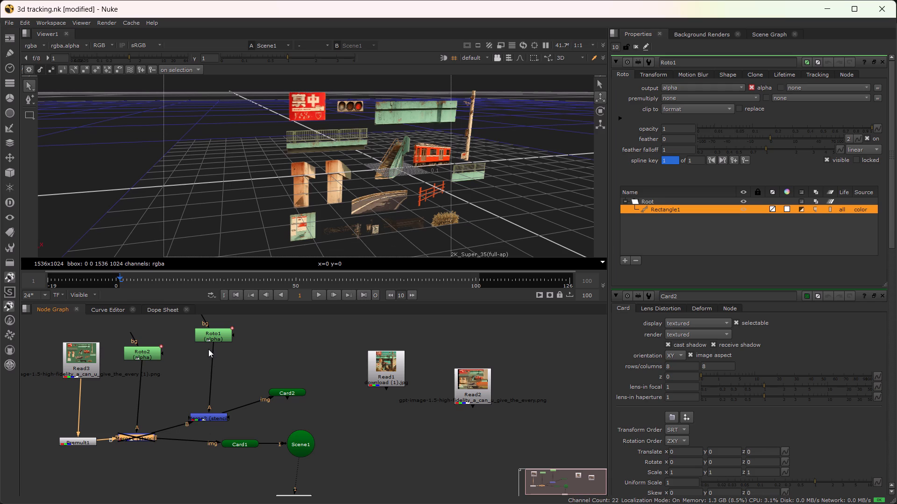
{"action": "double_click", "coordinate": [212, 335]}
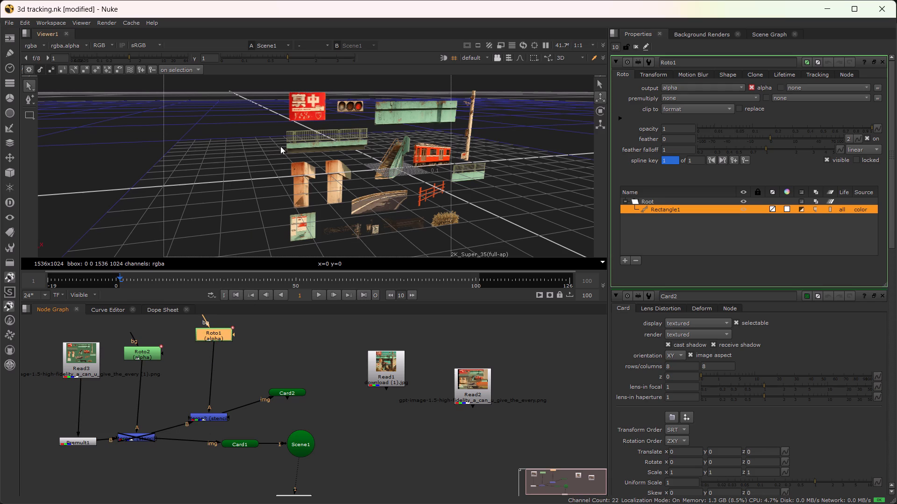
{"action": "scroll", "coordinate": [298, 139], "scroll_direction": "up", "scroll_amount": 4}
{"action": "left_click_drag", "start_coordinate": [349, 155], "coordinate": [281, 268], "text": "alt"}
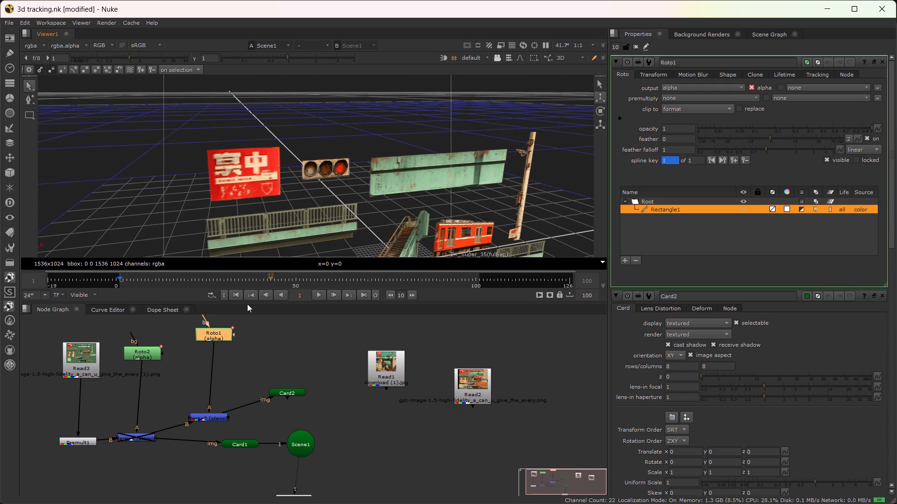
{"action": "left_click", "coordinate": [206, 411]}
{"action": "left_click", "coordinate": [209, 414]}
{"action": "key", "text": "d"}
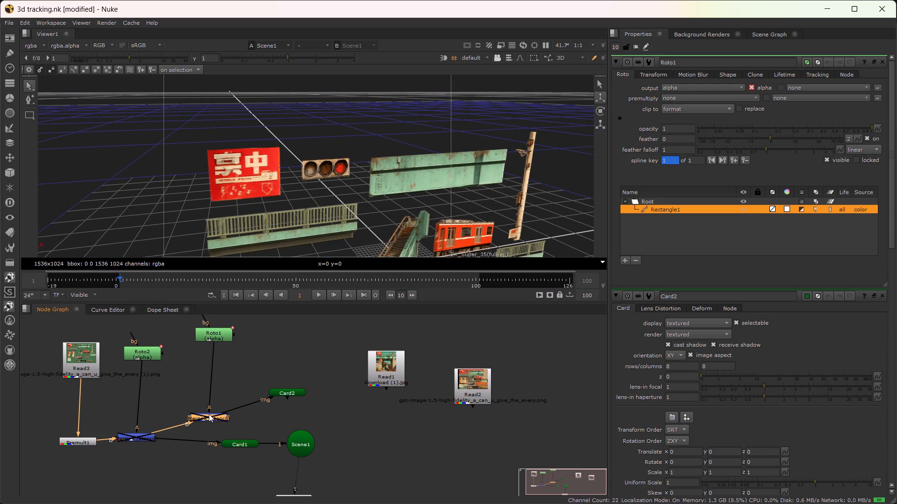
{"action": "left_click", "coordinate": [209, 414]}
Connect Roto1's bg input to Read3 and move Read3 clear of Roto2.
{"action": "left_click_drag", "start_coordinate": [207, 320], "coordinate": [62, 373]}
{"action": "left_click_drag", "start_coordinate": [66, 366], "coordinate": [73, 358]}
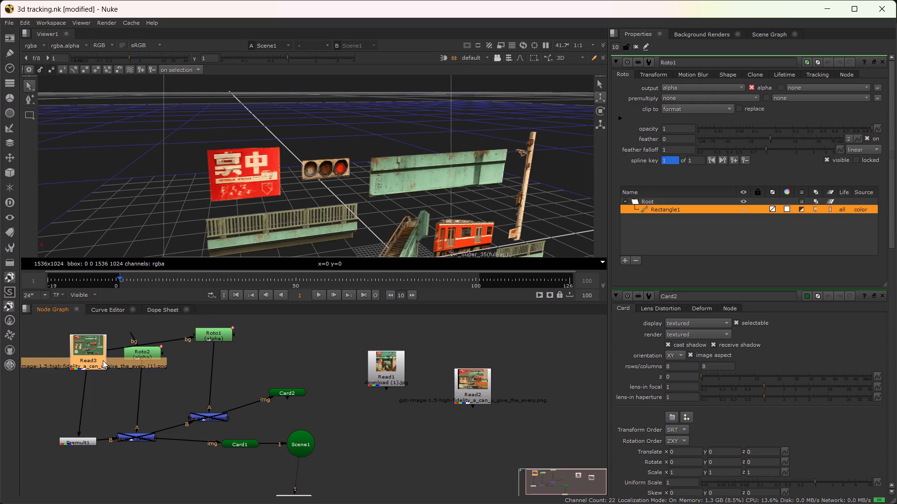
{"action": "left_click_drag", "start_coordinate": [102, 360], "coordinate": [84, 378]}
Delete the inherited Rectangle1 shape from Roto1.
{"action": "triple_click", "coordinate": [220, 332]}
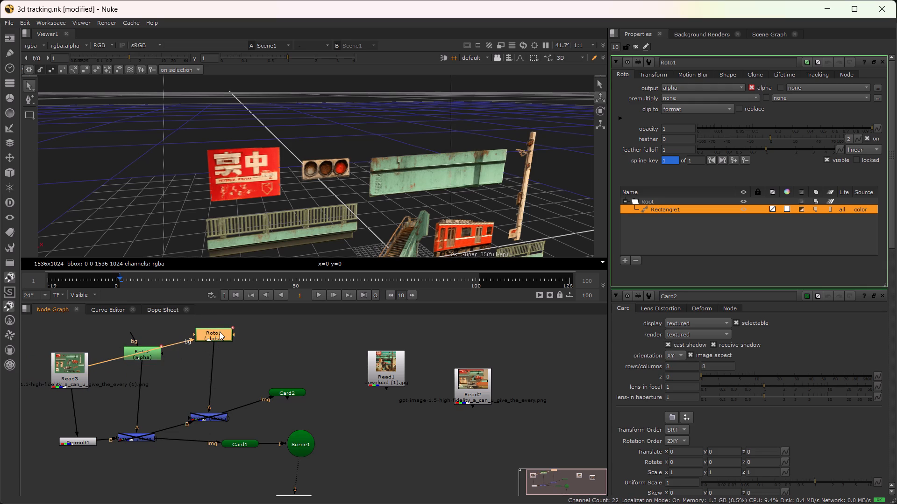
{"action": "left_click", "coordinate": [28, 111]}
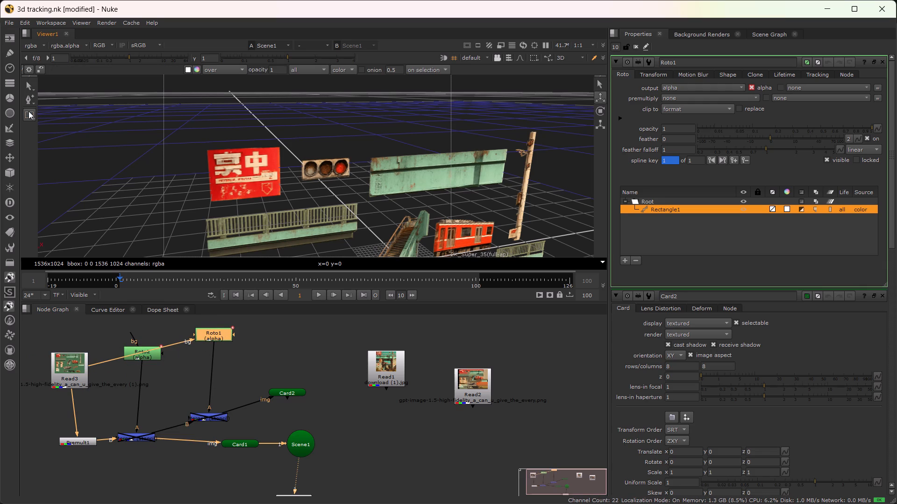
{"action": "left_click", "coordinate": [701, 208]}
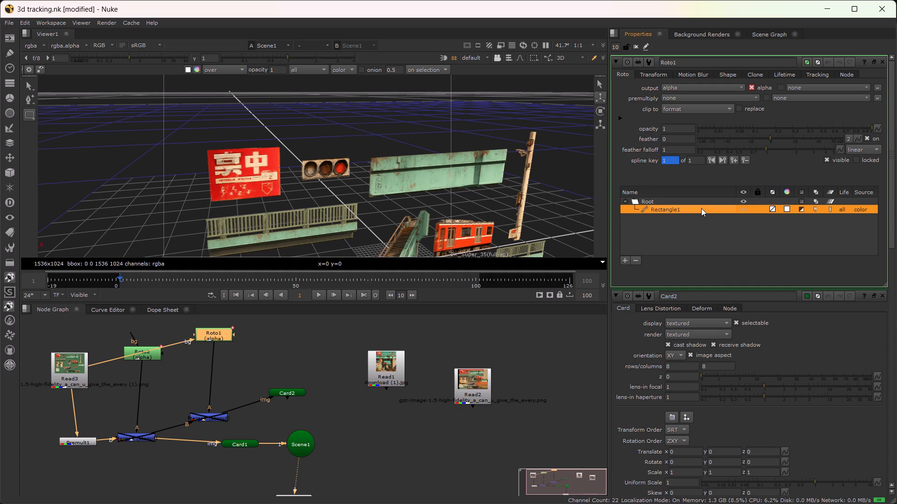
{"action": "key", "text": "Delete"}
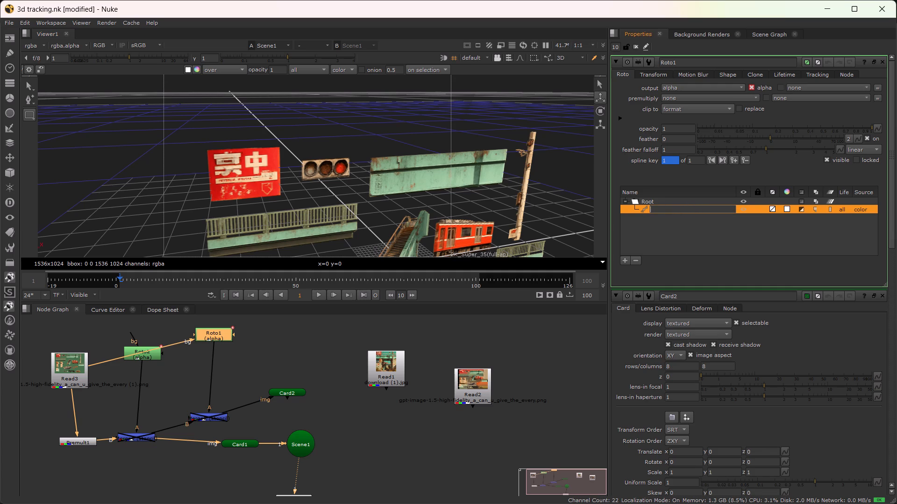
{"action": "left_click", "coordinate": [683, 225]}
{"action": "left_click", "coordinate": [721, 208]}
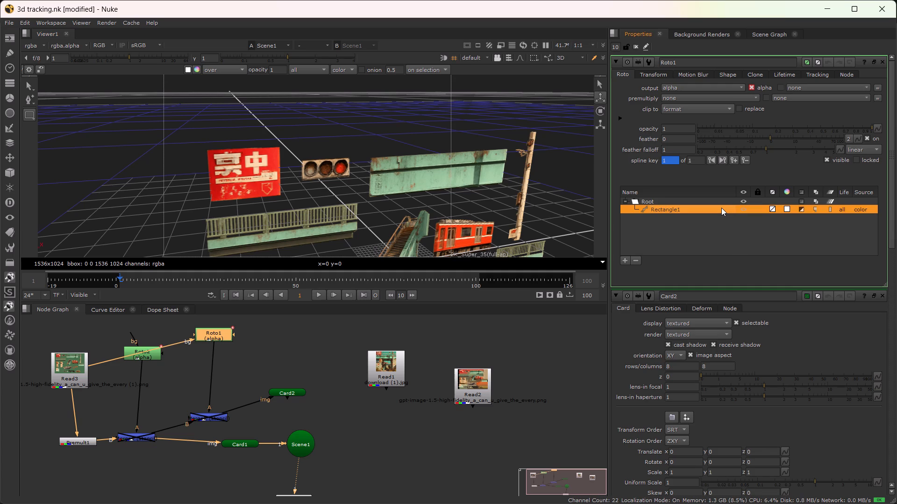
{"action": "key", "text": "Delete"}
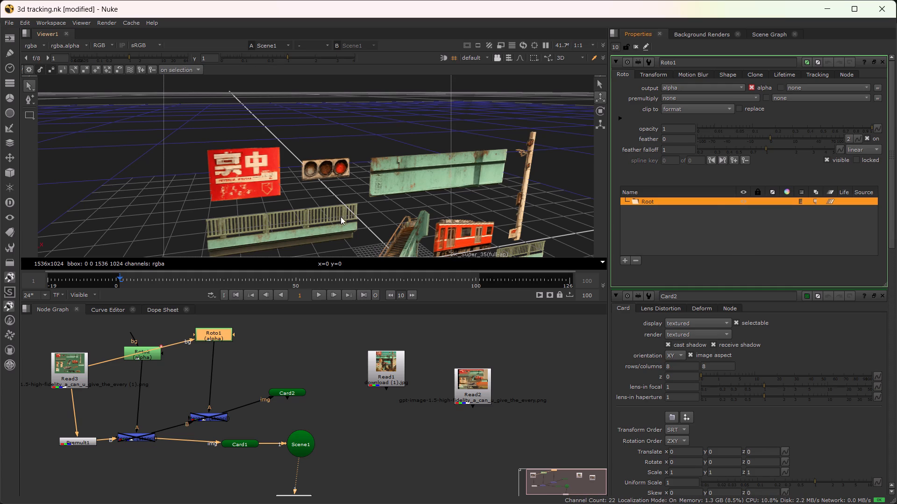
Switch the viewer to 2D and display Roto1's output, shifting Read3 slightly away from Roto2.
{"action": "scroll", "coordinate": [362, 195], "scroll_direction": "up", "scroll_amount": 5}
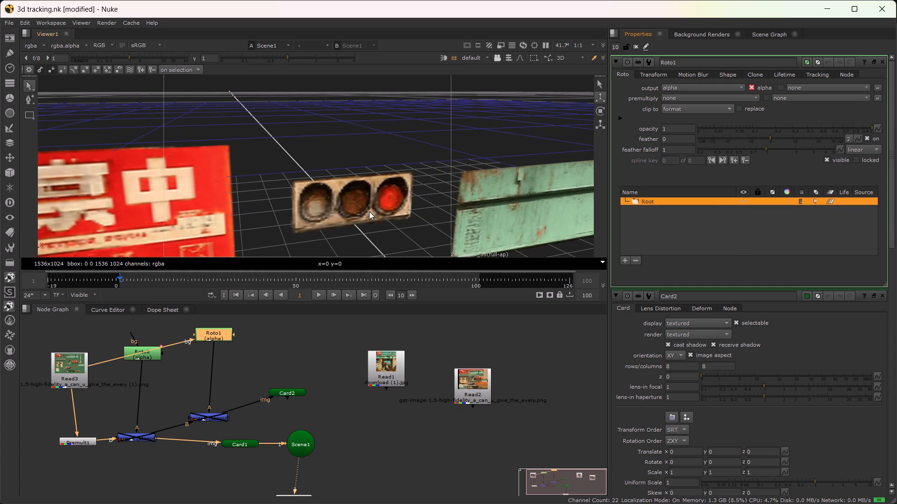
{"action": "key", "text": "Tab"}
{"action": "scroll", "coordinate": [364, 199], "scroll_direction": "down", "scroll_amount": 10}
{"action": "left_click_drag", "start_coordinate": [386, 207], "coordinate": [362, 197], "text": "alt"}
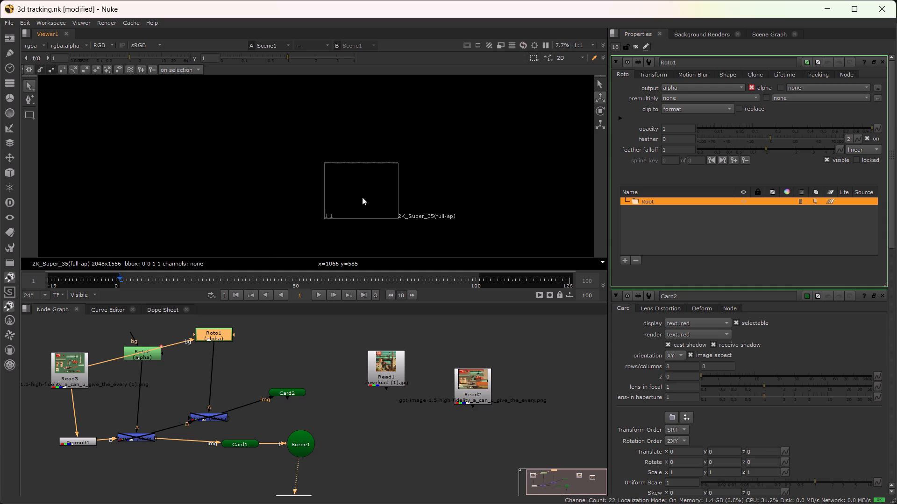
{"action": "left_click_drag", "start_coordinate": [362, 197], "coordinate": [356, 191], "text": "alt"}
{"action": "left_click_drag", "start_coordinate": [71, 366], "coordinate": [66, 360]}
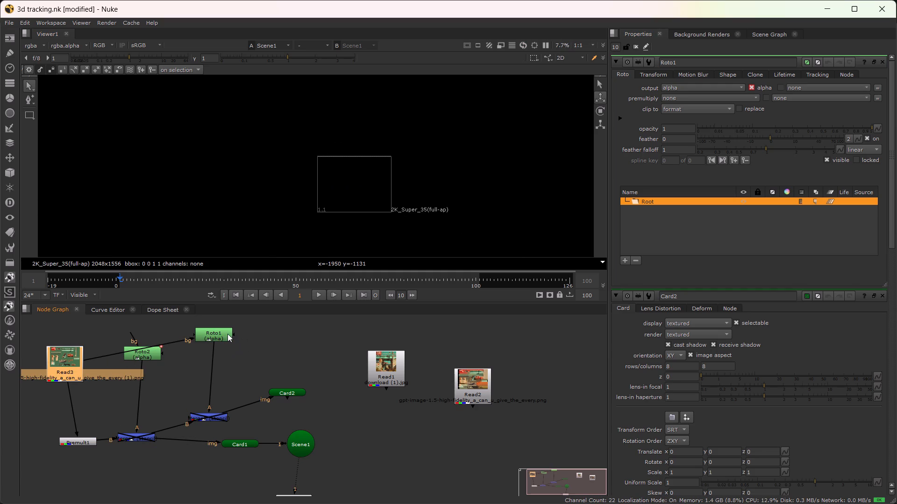
{"action": "left_click", "coordinate": [220, 334]}
{"action": "key", "text": "1"}
Draw a rectangle roto shape of about 168 by 67 pixels in Roto1 around the three-lamp traffic light.
{"action": "scroll", "coordinate": [358, 159], "scroll_direction": "up", "scroll_amount": 4}
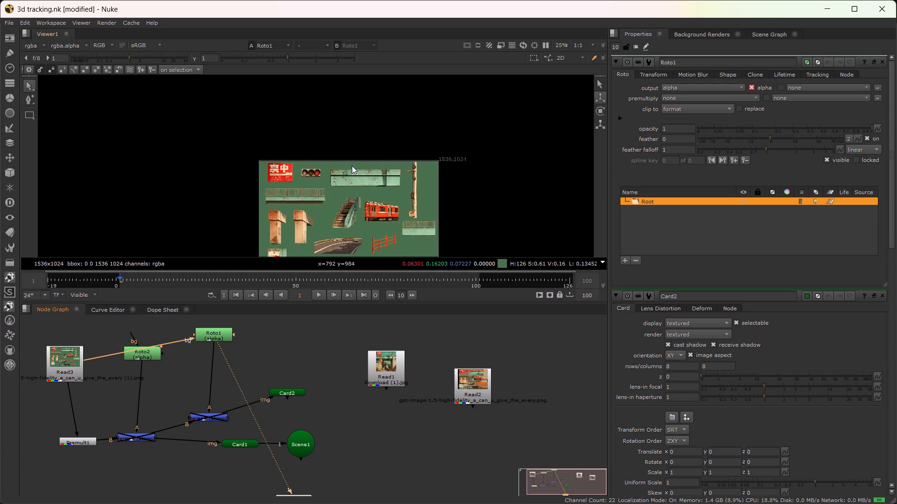
{"action": "scroll", "coordinate": [352, 166], "scroll_direction": "up", "scroll_amount": 6}
{"action": "scroll", "coordinate": [301, 189], "scroll_direction": "up", "scroll_amount": 3}
{"action": "left_click_drag", "start_coordinate": [285, 197], "coordinate": [335, 195], "text": "alt"}
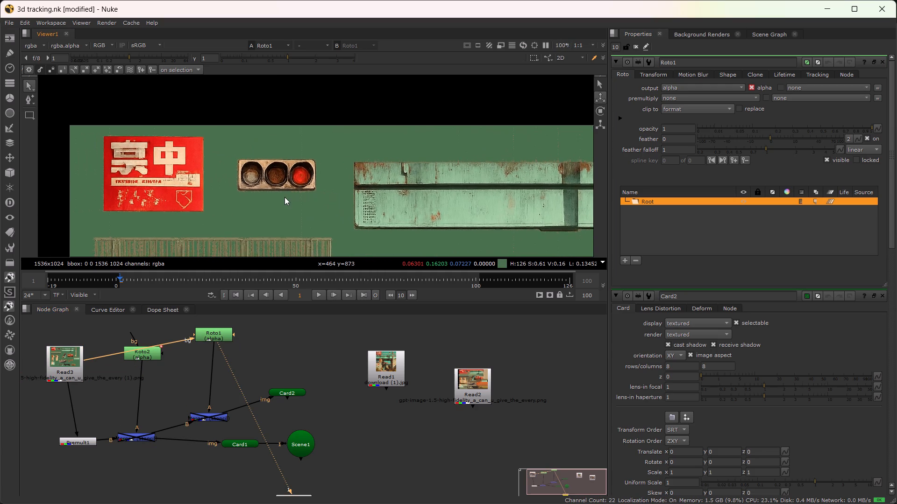
{"action": "scroll", "coordinate": [285, 197], "scroll_direction": "up", "scroll_amount": 4}
{"action": "left_click", "coordinate": [31, 112]}
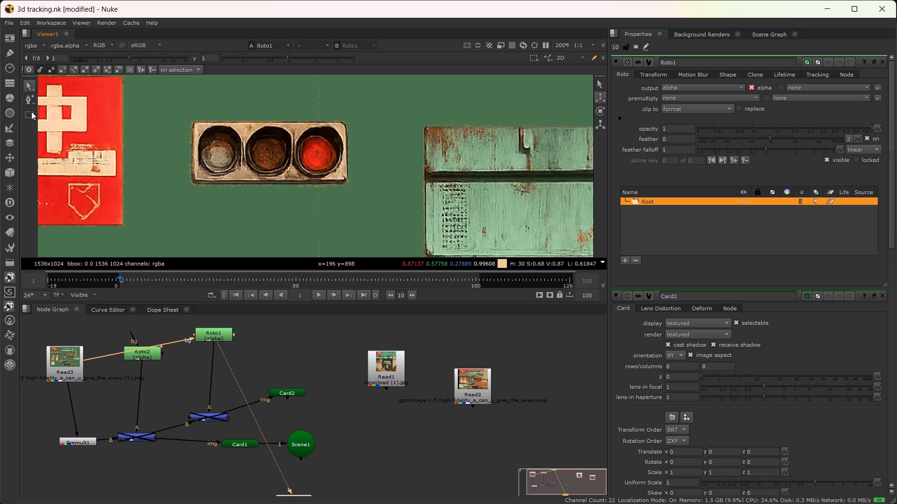
{"action": "scroll", "coordinate": [206, 131], "scroll_direction": "up", "scroll_amount": 4}
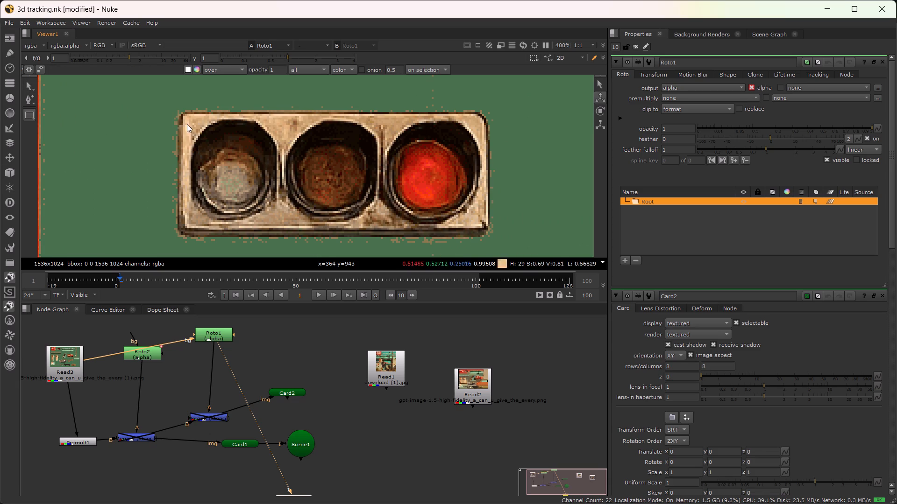
{"action": "left_click_drag", "start_coordinate": [183, 115], "coordinate": [356, 221]}
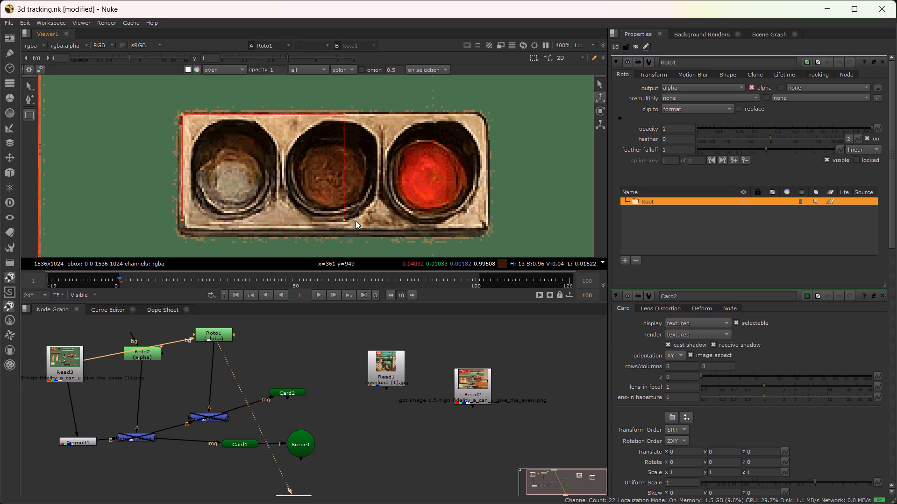
{"action": "left_click_drag", "start_coordinate": [356, 221], "coordinate": [486, 228]}
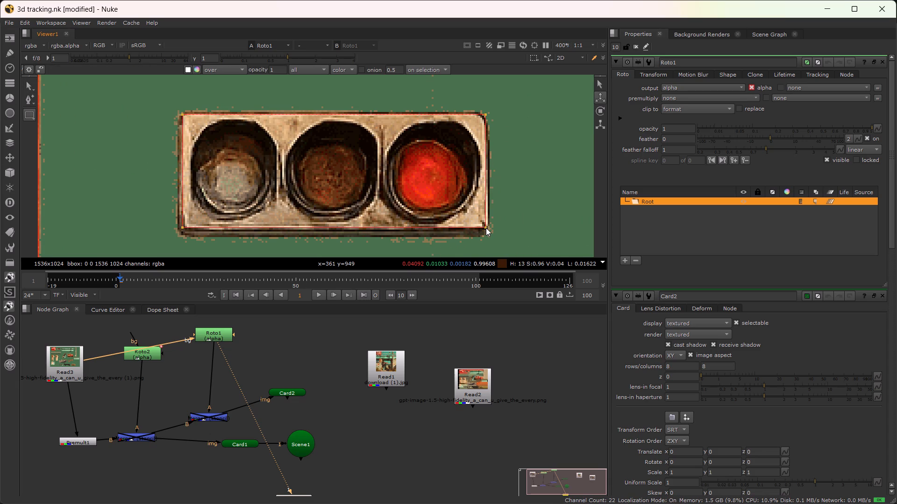
{"action": "left_click_drag", "start_coordinate": [486, 228], "coordinate": [486, 231]}
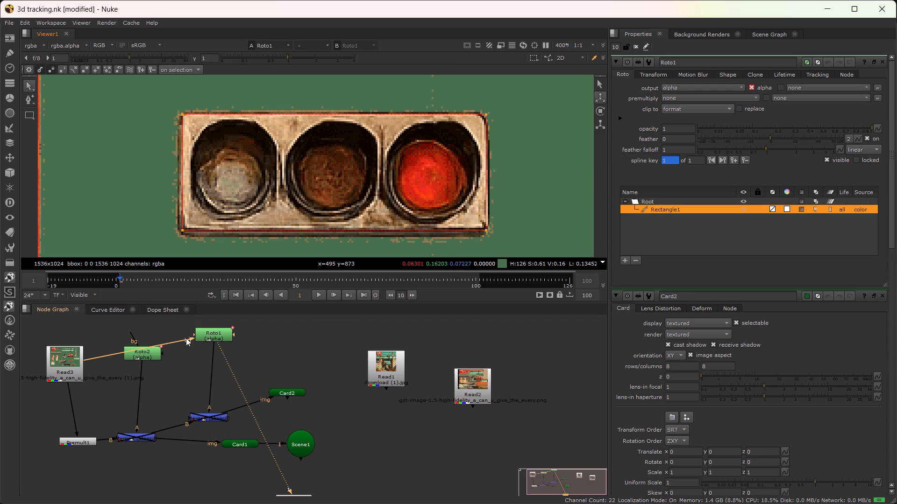
Disconnect Roto1's bg input from Read3.
{"action": "left_click_drag", "start_coordinate": [186, 339], "coordinate": [168, 325]}
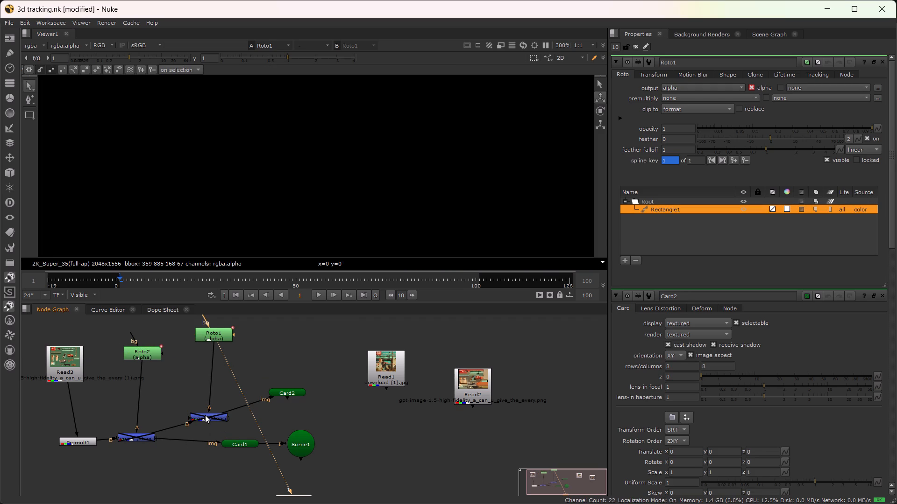
Re-enable the stencil merges Merge2 and Merge1.
{"action": "left_click", "coordinate": [205, 415]}
{"action": "key", "text": "d"}
{"action": "left_click", "coordinate": [136, 435]}
{"action": "key", "text": "d"}
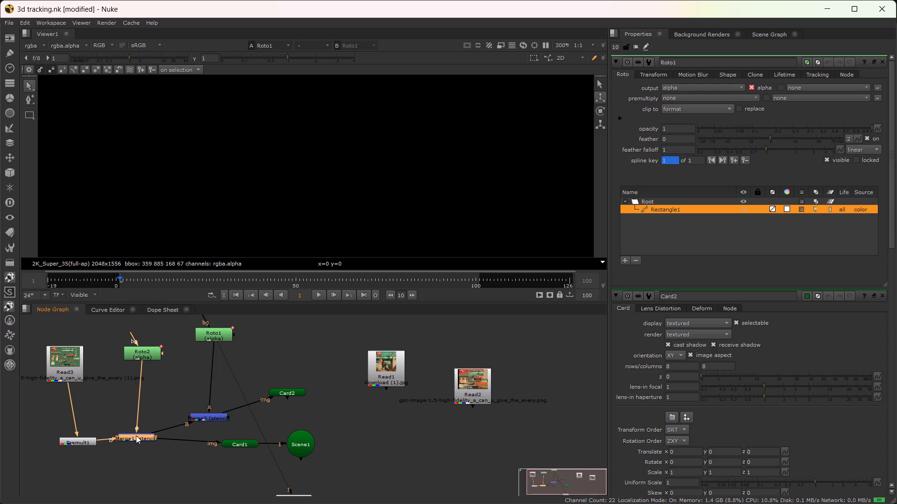
Display Scene1's output in the viewer and connect Card2 to Scene1 as its second input.
{"action": "left_click", "coordinate": [303, 444]}
{"action": "key", "text": "1"}
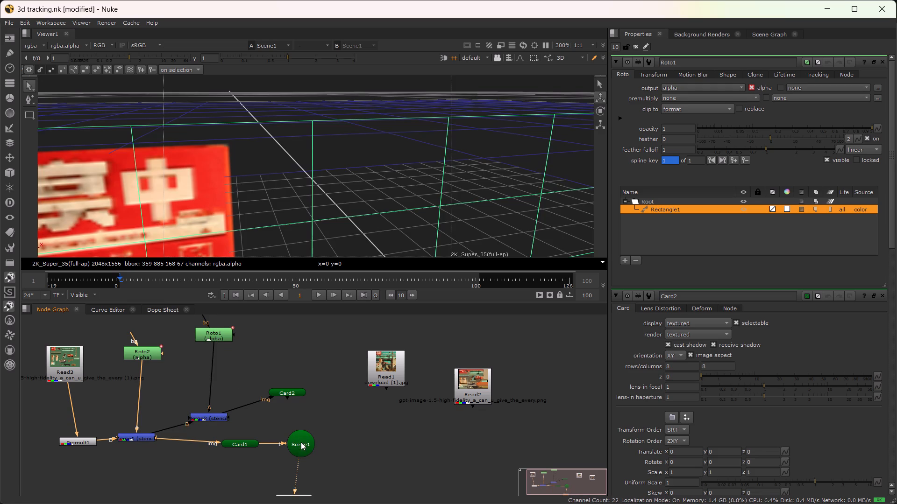
{"action": "left_click", "coordinate": [288, 396]}
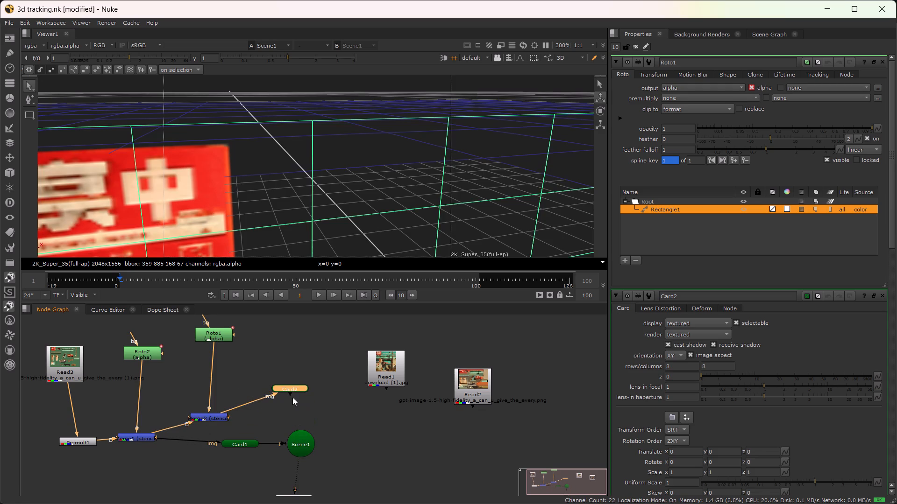
{"action": "left_click_drag", "start_coordinate": [291, 392], "coordinate": [286, 375]}
{"action": "left_click", "coordinate": [286, 381]}
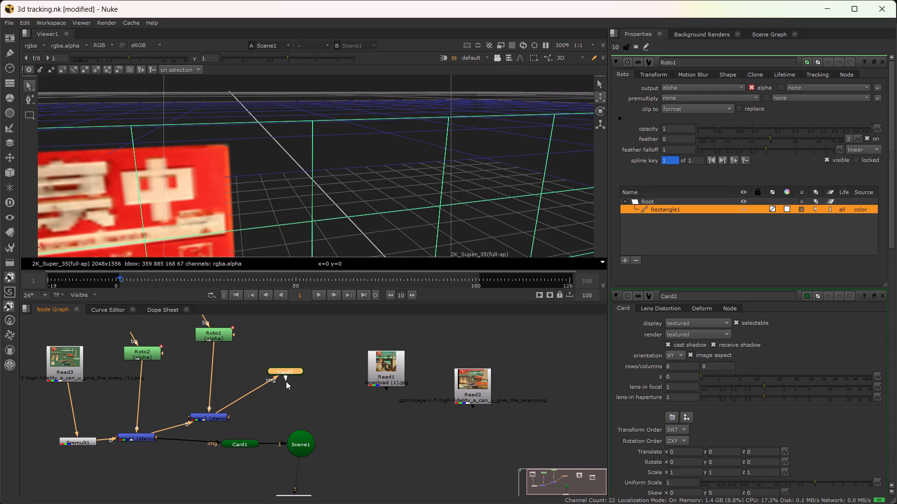
{"action": "left_click_drag", "start_coordinate": [286, 377], "coordinate": [306, 450]}
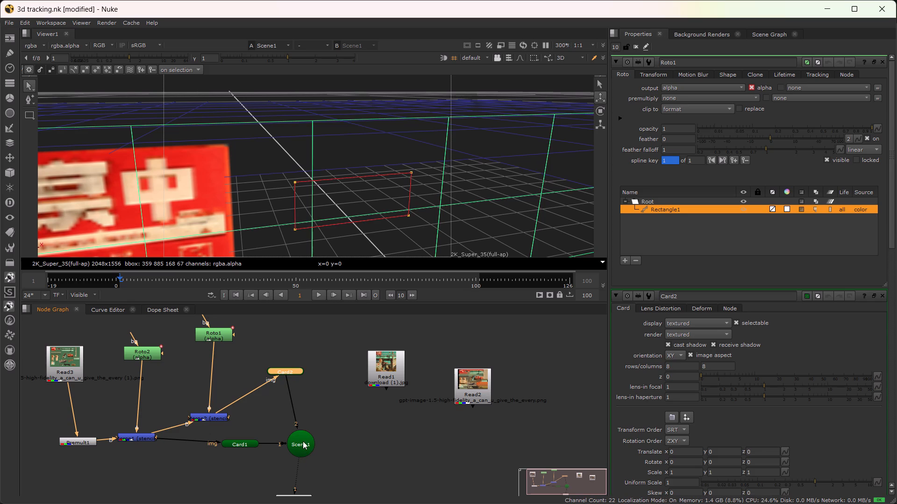
Examine the red sign card and the roto rectangle's position in the 3D scene from farther back.
{"action": "scroll", "coordinate": [297, 217], "scroll_direction": "down", "scroll_amount": 2}
{"action": "left_click_drag", "start_coordinate": [276, 224], "coordinate": [274, 175], "text": "alt"}
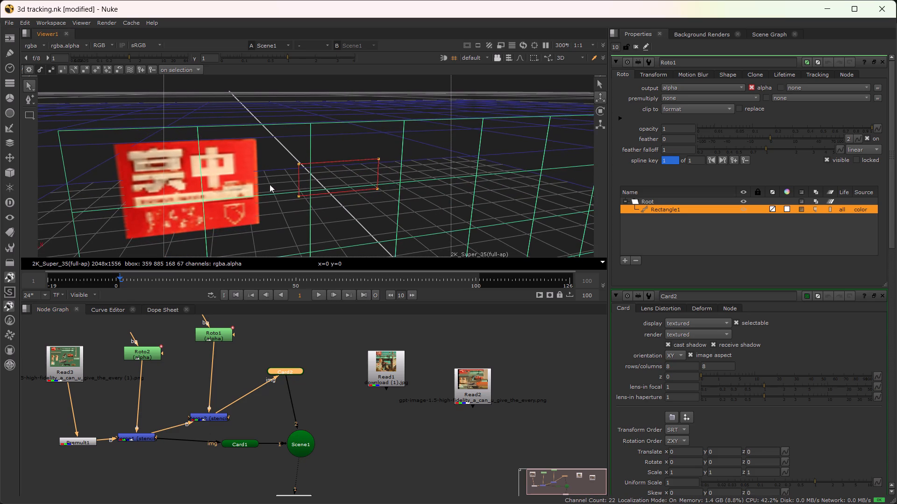
{"action": "left_click_drag", "start_coordinate": [272, 211], "coordinate": [263, 174], "text": "alt"}
{"action": "scroll", "coordinate": [311, 221], "scroll_direction": "down", "scroll_amount": 5}
{"action": "left_click_drag", "start_coordinate": [354, 228], "coordinate": [345, 209], "text": "alt"}
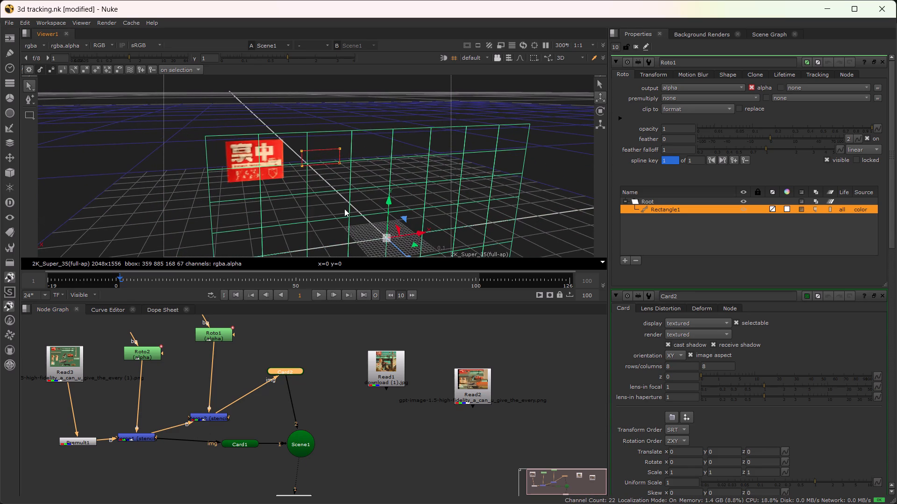
{"action": "left_click_drag", "start_coordinate": [420, 168], "coordinate": [349, 28], "text": "alt"}
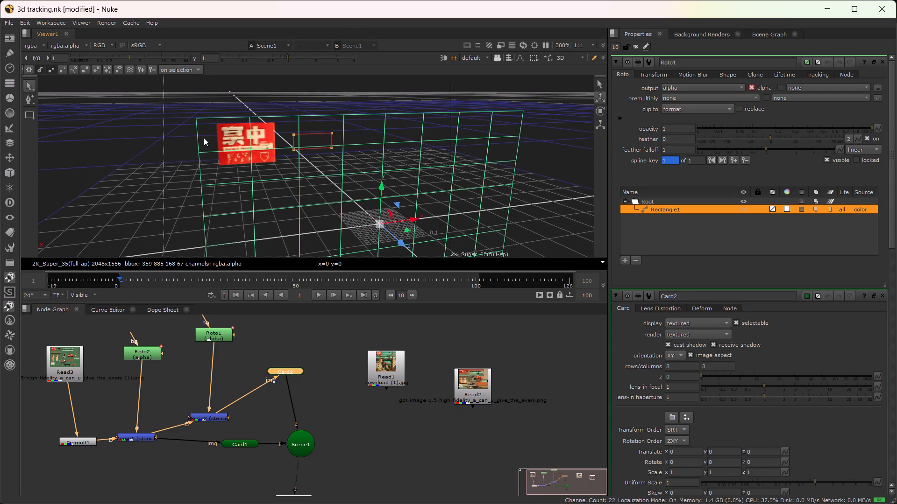
{"action": "left_click", "coordinate": [128, 185]}
{"action": "left_click_drag", "start_coordinate": [264, 214], "coordinate": [222, 170], "text": "alt"}
{"action": "left_click_drag", "start_coordinate": [362, 231], "coordinate": [270, 168], "text": "alt"}
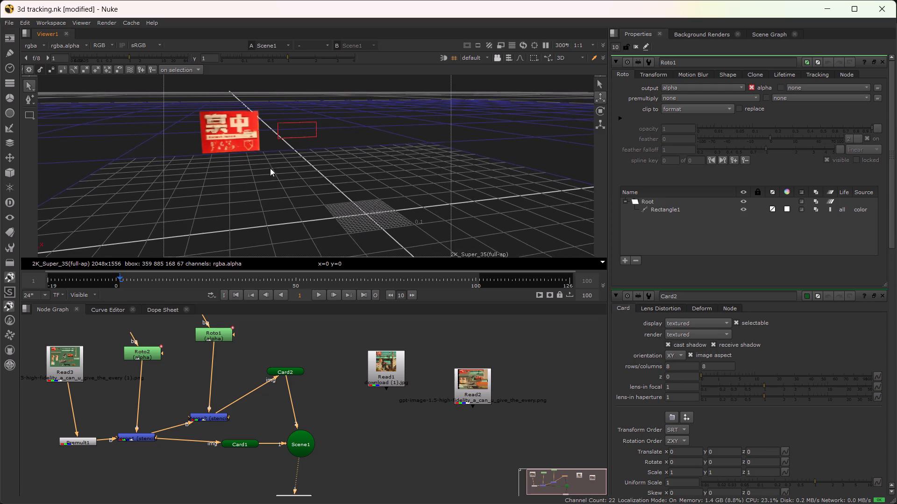
{"action": "left_click_drag", "start_coordinate": [270, 168], "coordinate": [292, 119], "text": "alt"}
Save the script.
{"action": "key", "text": "ctrl+s"}
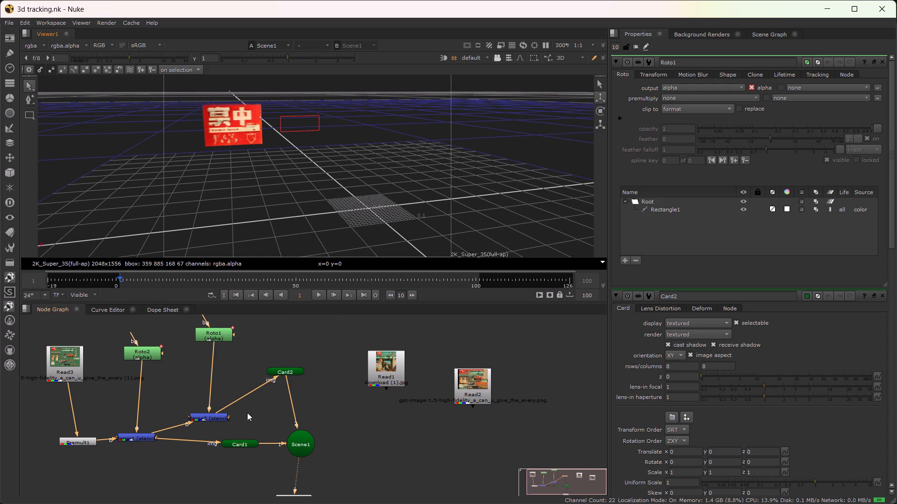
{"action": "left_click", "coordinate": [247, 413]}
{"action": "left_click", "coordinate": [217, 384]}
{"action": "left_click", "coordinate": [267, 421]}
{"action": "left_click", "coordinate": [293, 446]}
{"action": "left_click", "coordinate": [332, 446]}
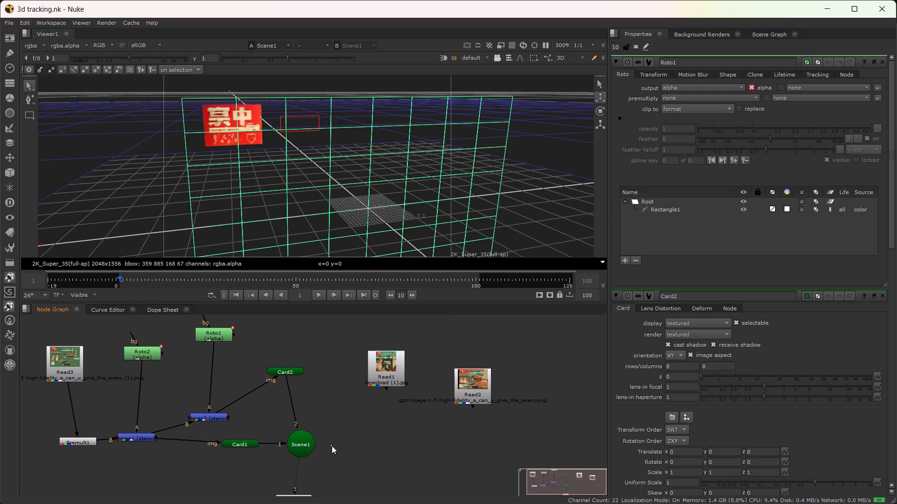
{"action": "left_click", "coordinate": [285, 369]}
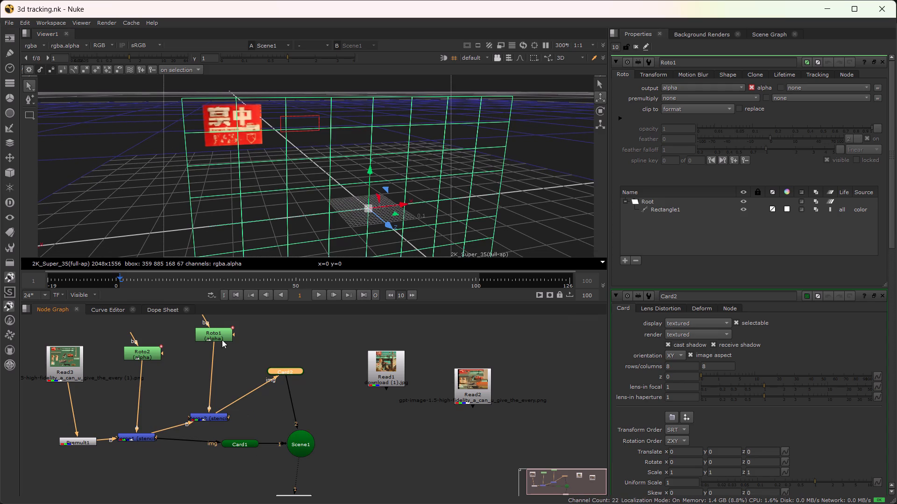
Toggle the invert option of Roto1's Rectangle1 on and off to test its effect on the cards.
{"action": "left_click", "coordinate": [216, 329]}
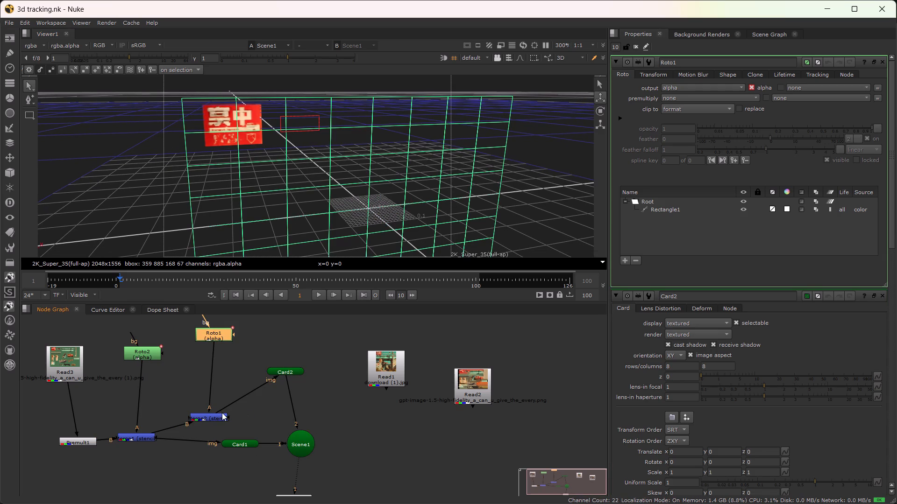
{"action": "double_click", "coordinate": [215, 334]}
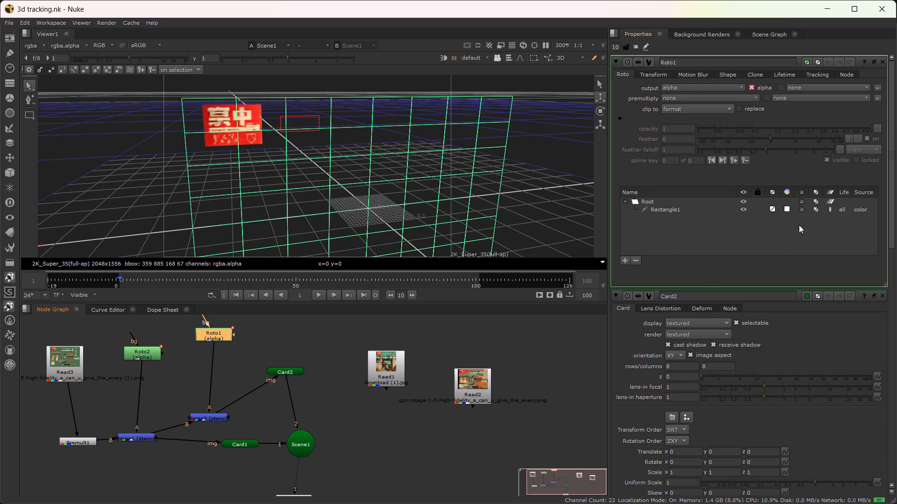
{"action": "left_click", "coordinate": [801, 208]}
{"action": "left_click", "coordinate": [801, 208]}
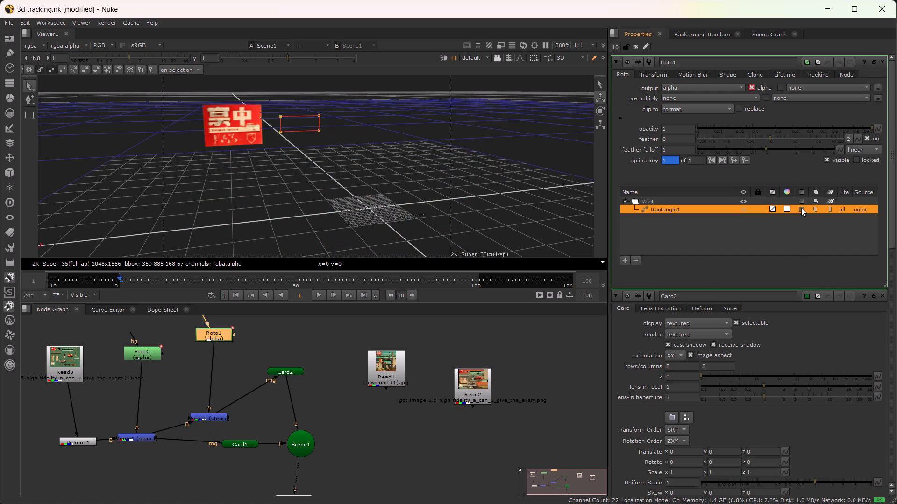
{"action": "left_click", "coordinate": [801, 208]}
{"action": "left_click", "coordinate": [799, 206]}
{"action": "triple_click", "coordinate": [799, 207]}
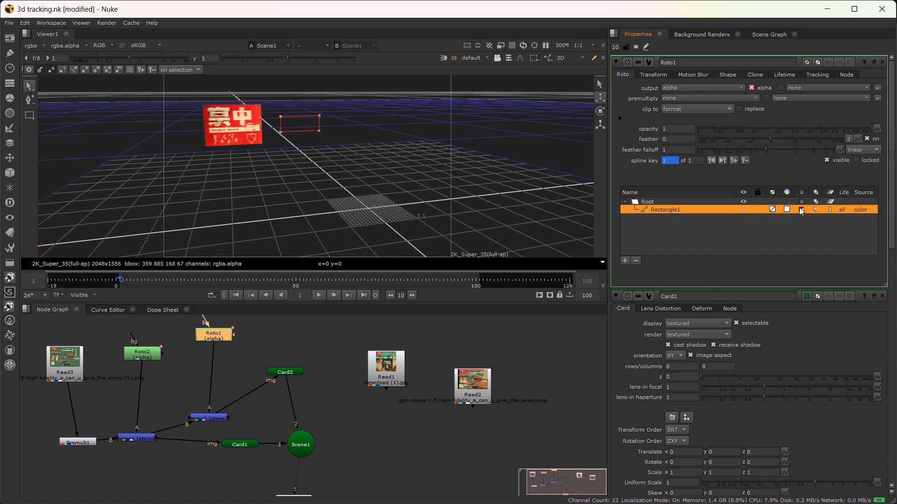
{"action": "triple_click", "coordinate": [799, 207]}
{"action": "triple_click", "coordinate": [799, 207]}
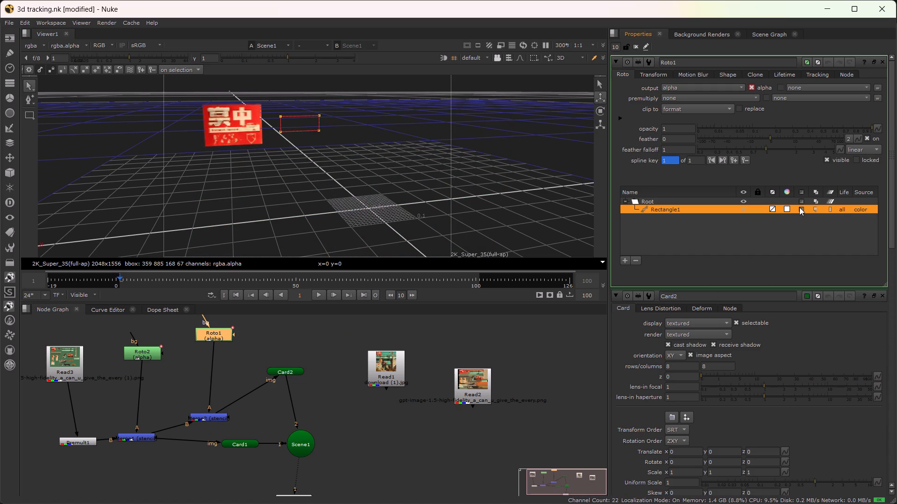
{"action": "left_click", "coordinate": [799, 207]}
Replace the Merge2 stencil by deleting it and connecting Roto1 to Merge1 as a second A input.
{"action": "left_click", "coordinate": [217, 413]}
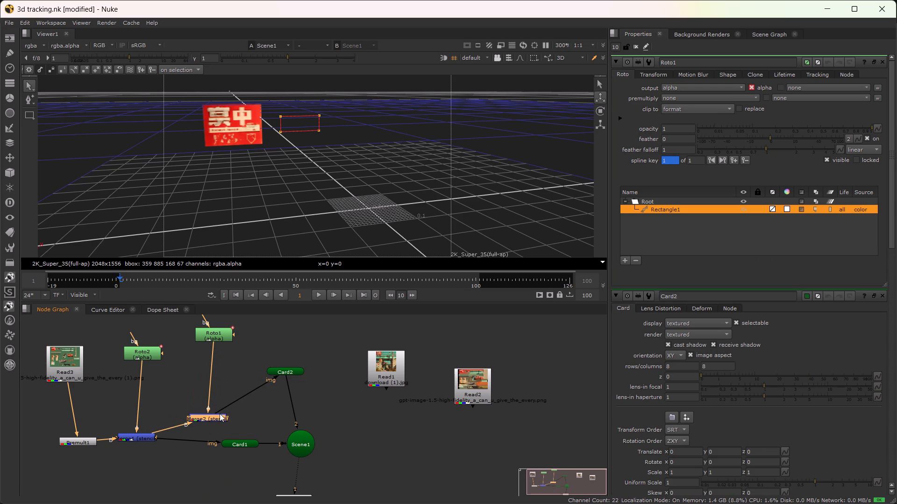
{"action": "key", "text": "Delete"}
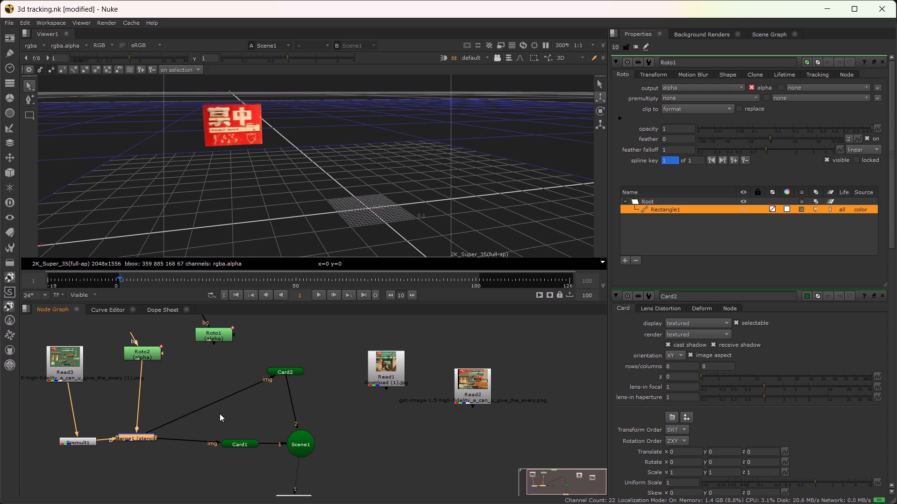
{"action": "left_click_drag", "start_coordinate": [214, 343], "coordinate": [143, 437]}
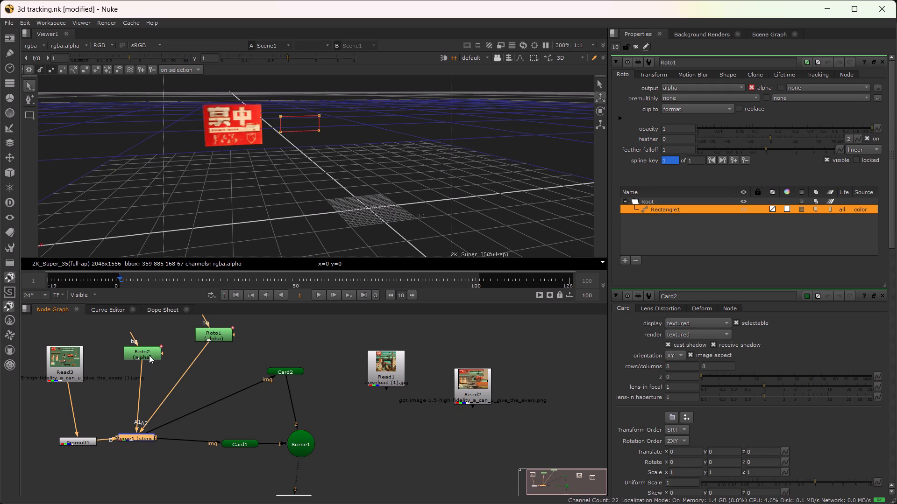
Rearrange the node graph with Roto2 and Roto1 above Merge1 and Card2 just above Card1.
{"action": "left_click_drag", "start_coordinate": [147, 353], "coordinate": [130, 350]}
{"action": "left_click_drag", "start_coordinate": [213, 335], "coordinate": [186, 365]}
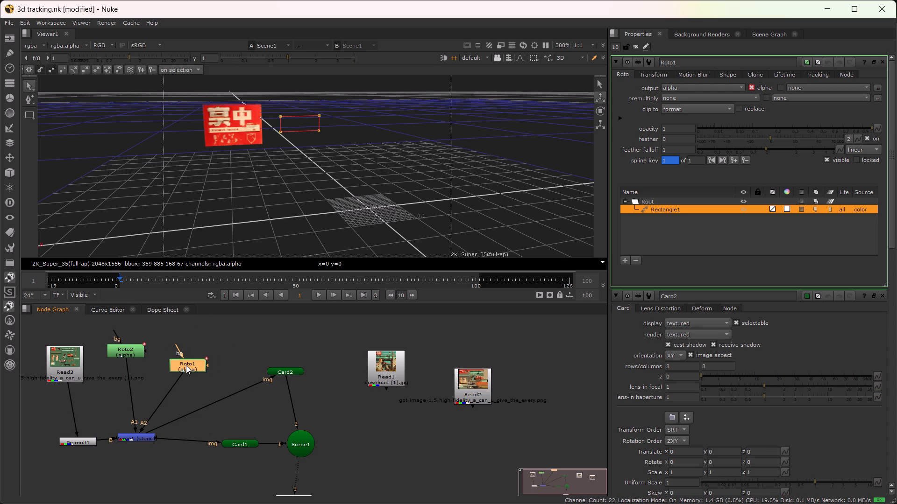
{"action": "left_click_drag", "start_coordinate": [186, 365], "coordinate": [184, 365]}
{"action": "left_click_drag", "start_coordinate": [288, 372], "coordinate": [246, 419]}
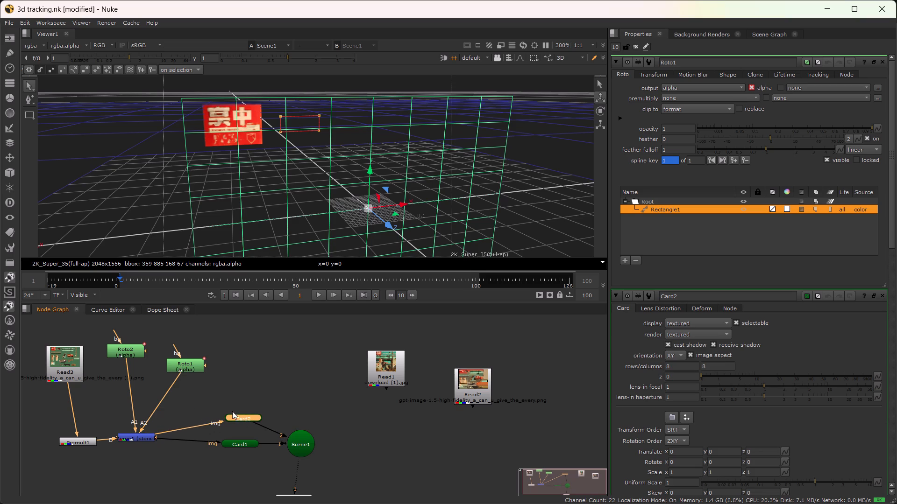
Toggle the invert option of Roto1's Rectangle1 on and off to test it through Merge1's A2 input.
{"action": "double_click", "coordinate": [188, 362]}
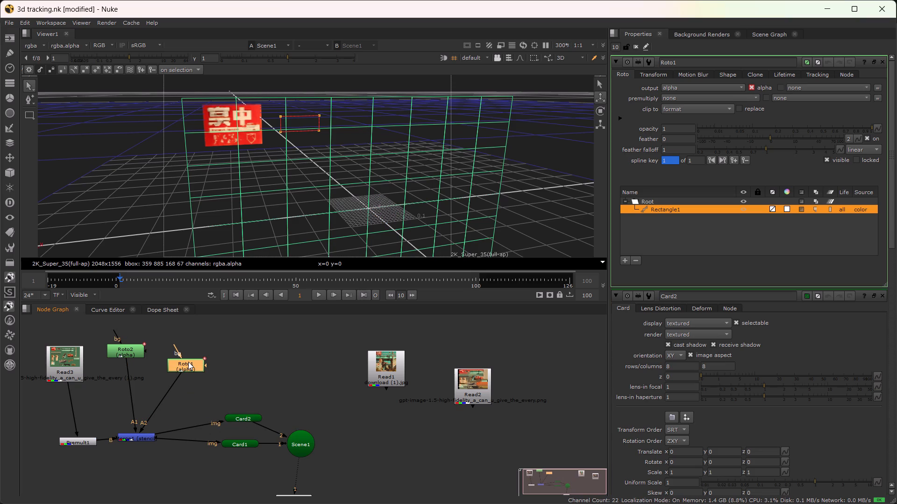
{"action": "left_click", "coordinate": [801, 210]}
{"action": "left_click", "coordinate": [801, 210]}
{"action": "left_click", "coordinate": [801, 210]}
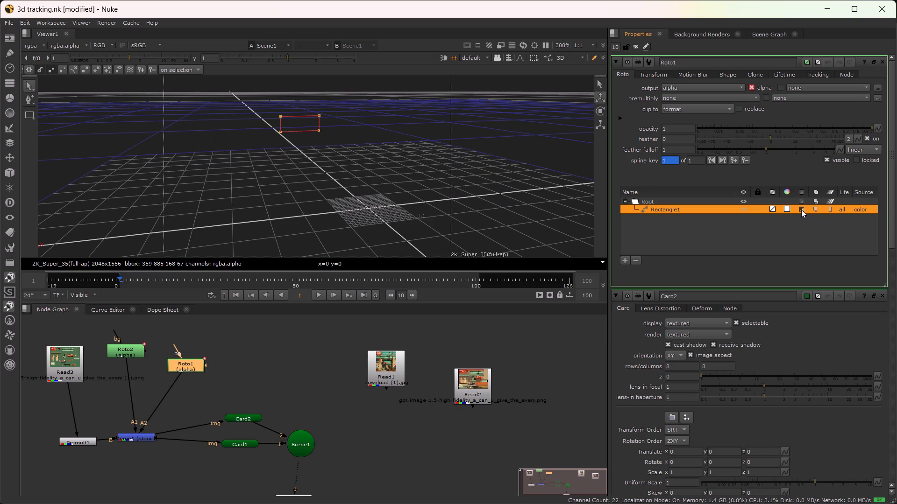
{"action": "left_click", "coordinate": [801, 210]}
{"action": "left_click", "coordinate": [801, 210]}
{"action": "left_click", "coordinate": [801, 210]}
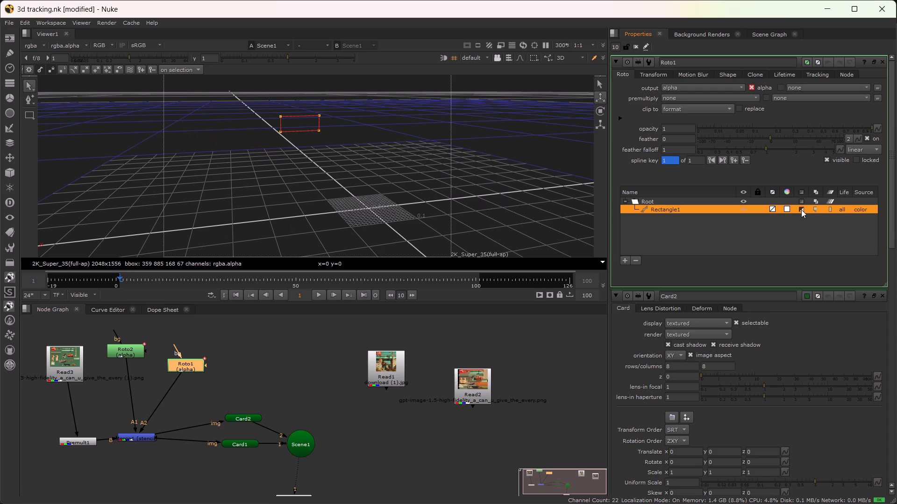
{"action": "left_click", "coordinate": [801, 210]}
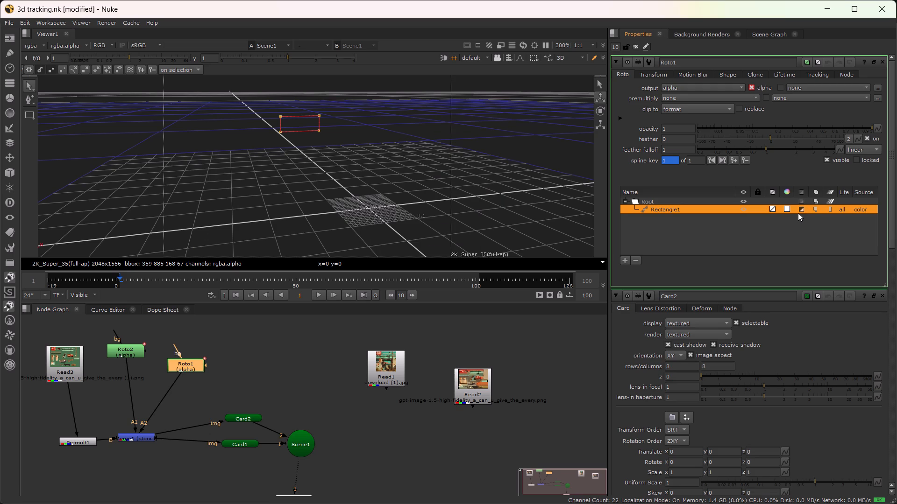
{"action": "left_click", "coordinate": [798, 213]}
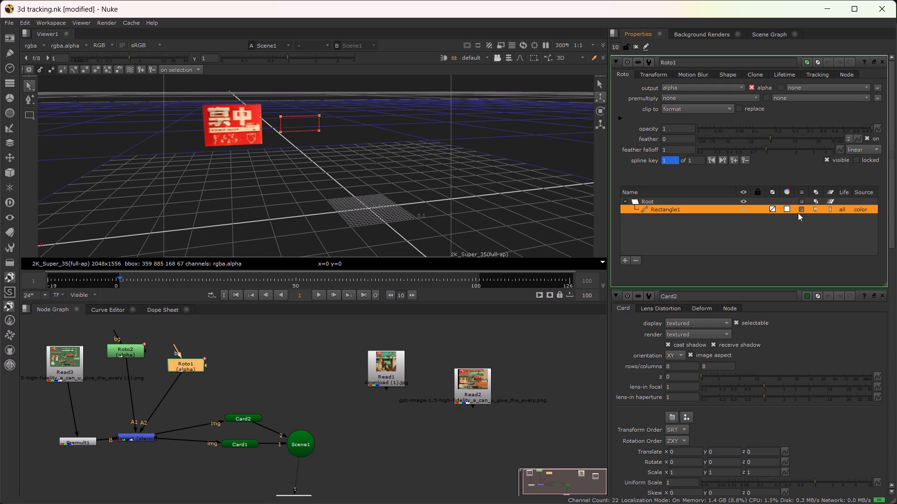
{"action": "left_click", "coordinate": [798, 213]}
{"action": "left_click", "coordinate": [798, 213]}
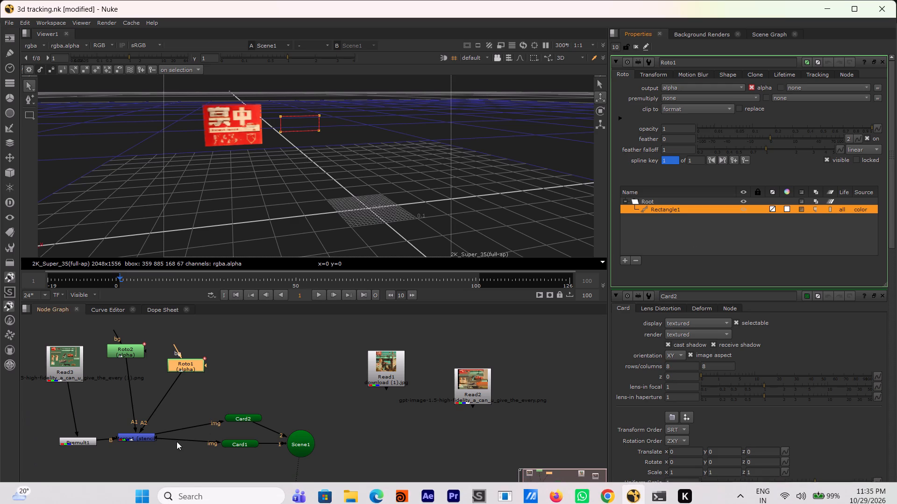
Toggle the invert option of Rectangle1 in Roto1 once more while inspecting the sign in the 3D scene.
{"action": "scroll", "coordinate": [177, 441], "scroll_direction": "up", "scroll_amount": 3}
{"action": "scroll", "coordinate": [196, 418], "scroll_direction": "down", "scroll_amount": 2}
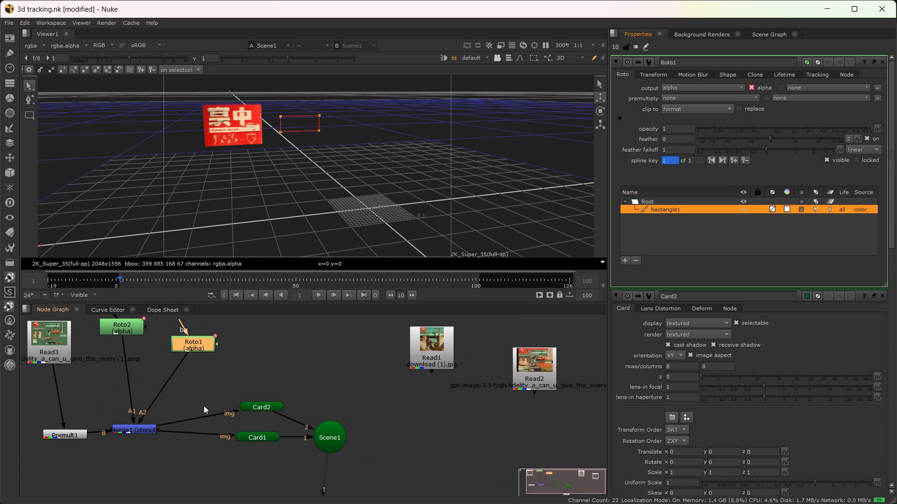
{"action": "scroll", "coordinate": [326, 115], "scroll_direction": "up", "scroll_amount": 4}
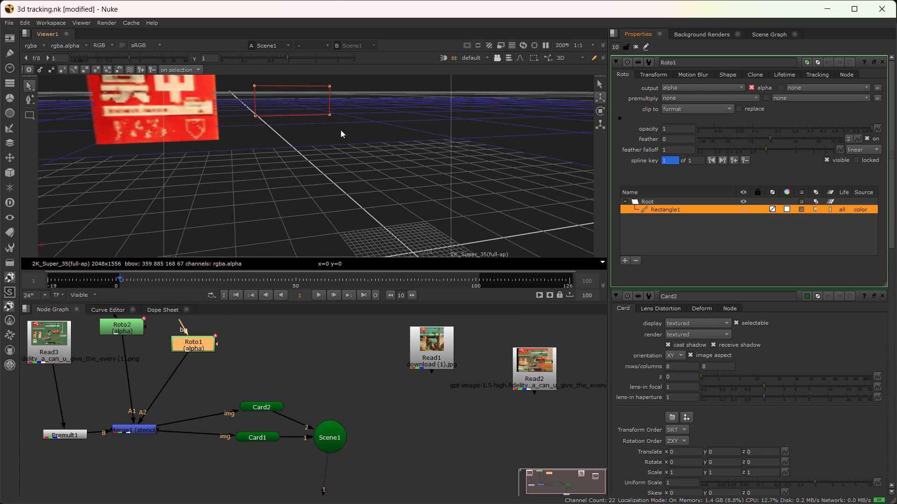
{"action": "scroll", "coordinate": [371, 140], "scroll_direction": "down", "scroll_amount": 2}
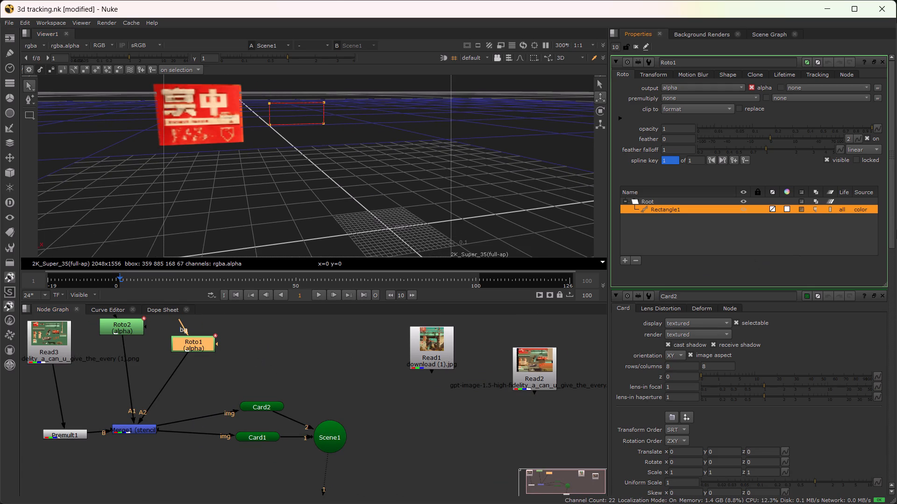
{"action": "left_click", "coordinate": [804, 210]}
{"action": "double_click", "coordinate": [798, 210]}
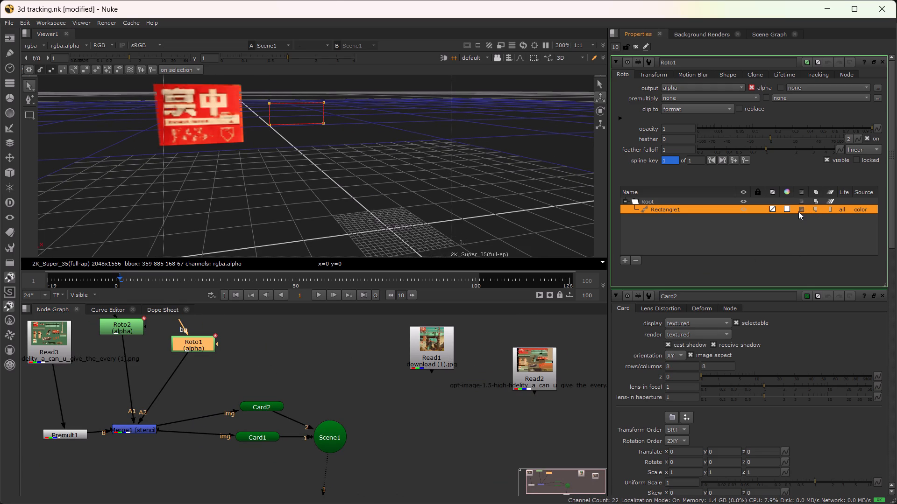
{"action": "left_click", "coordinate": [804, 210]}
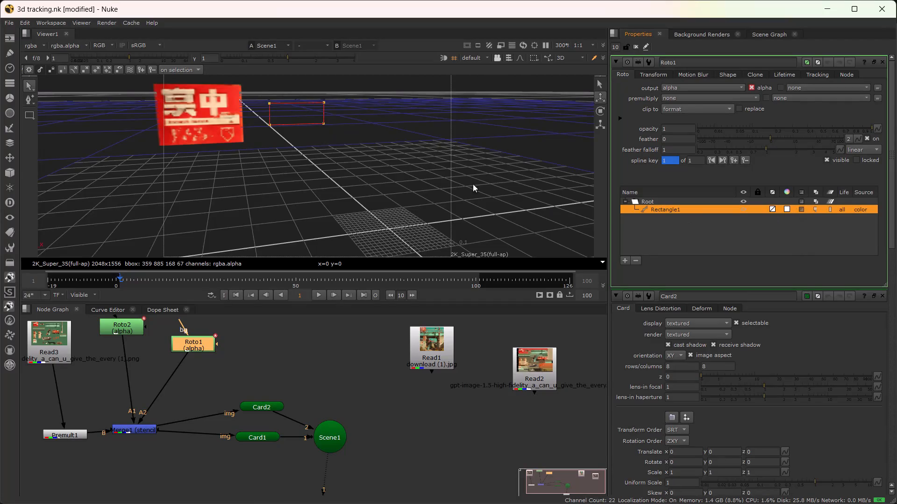
Move the Scene1 node up in the graph so it lines up with Card2.
{"action": "scroll", "coordinate": [363, 158], "scroll_direction": "down", "scroll_amount": 3}
{"action": "left_click_drag", "start_coordinate": [326, 438], "coordinate": [337, 409]}
{"action": "left_click", "coordinate": [356, 414]}
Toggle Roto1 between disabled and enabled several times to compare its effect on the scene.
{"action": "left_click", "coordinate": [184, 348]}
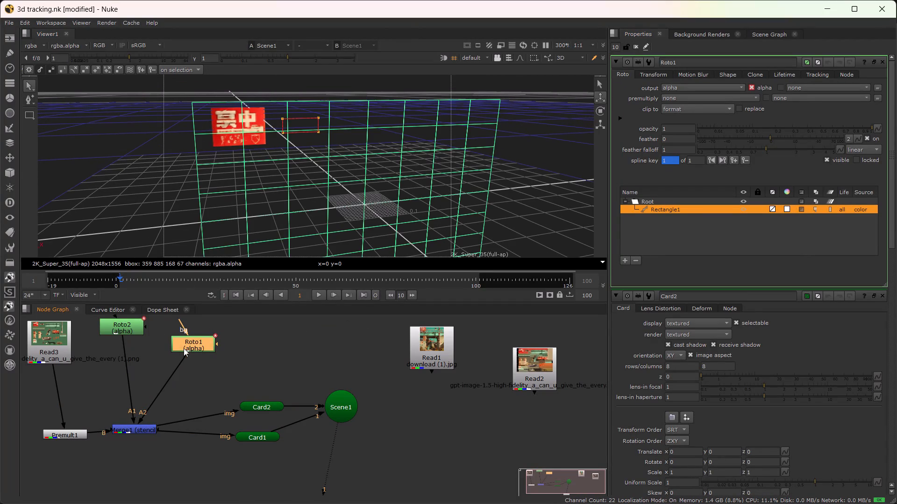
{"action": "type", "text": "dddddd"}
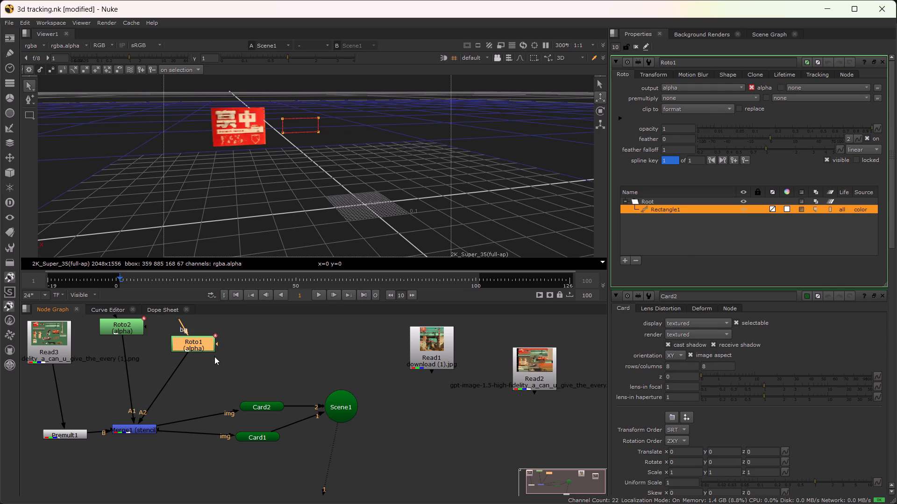
Delete the Roto1 node from the graph.
{"action": "key", "text": "Delete"}
Disable and re-enable Card2 and Card1 in turn to compare what each one contributes to the 3D scene.
{"action": "scroll", "coordinate": [174, 382], "scroll_direction": "down", "scroll_amount": 1}
{"action": "scroll", "coordinate": [162, 420], "scroll_direction": "down", "scroll_amount": 1}
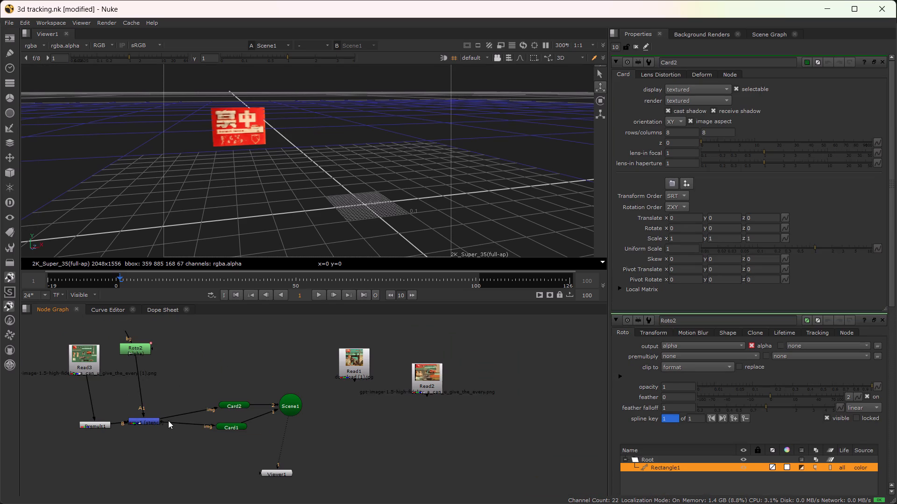
{"action": "left_click_drag", "start_coordinate": [236, 404], "coordinate": [235, 390]}
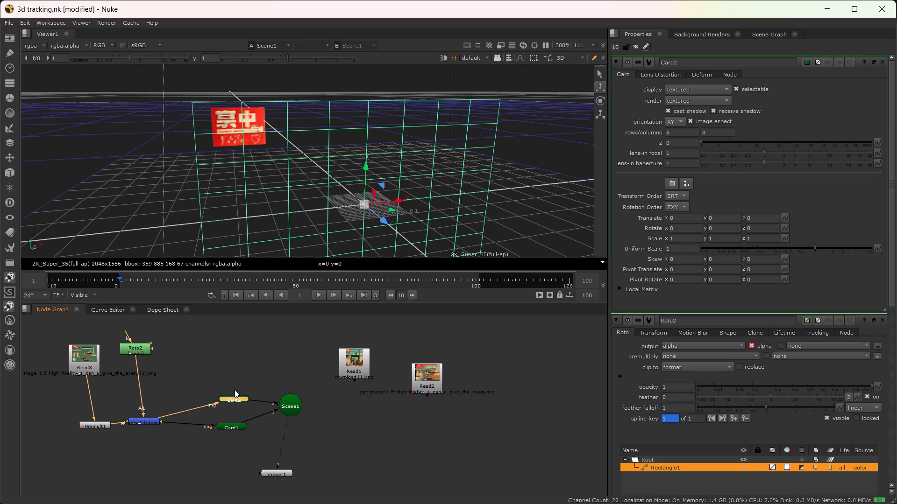
{"action": "left_click_drag", "start_coordinate": [235, 390], "coordinate": [233, 391]}
{"action": "type", "text": "ddddd"}
{"action": "left_click", "coordinate": [233, 426]}
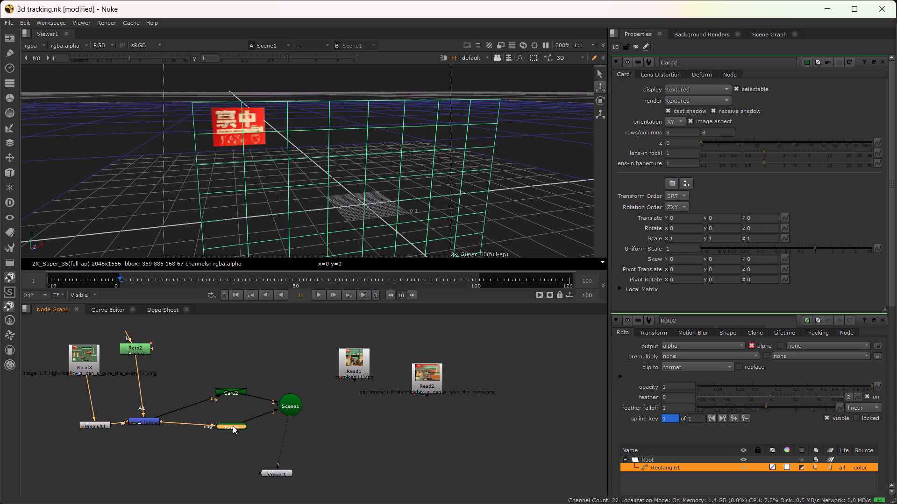
{"action": "type", "text": "ddd"}
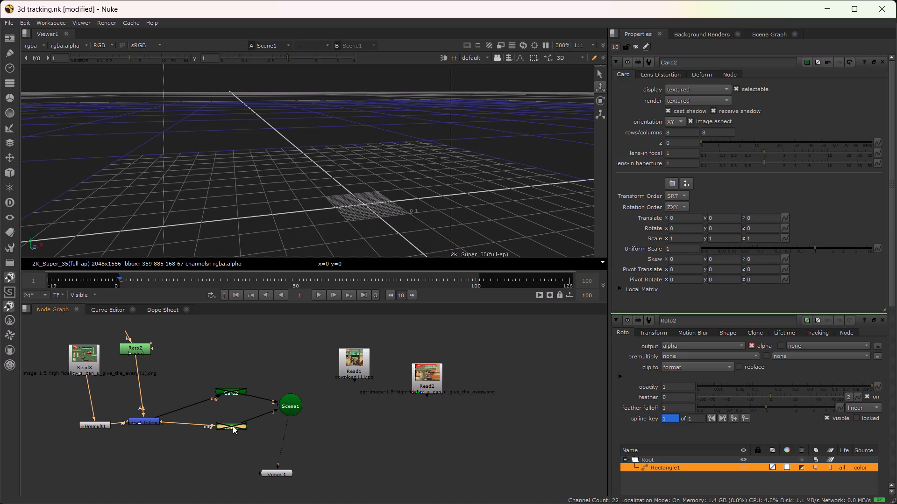
{"action": "type", "text": "dd"}
{"action": "type", "text": "ddd"}
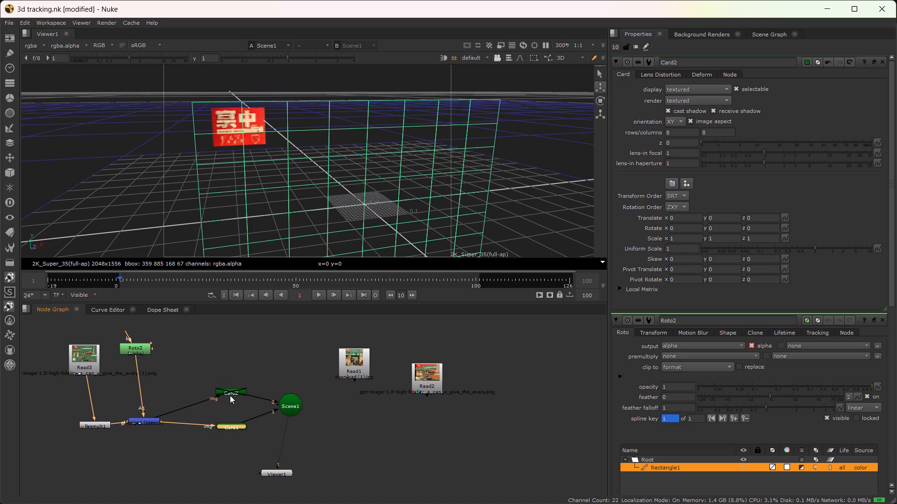
{"action": "left_click", "coordinate": [230, 396]}
{"action": "key", "text": "d"}
{"action": "left_click", "coordinate": [232, 390]}
{"action": "key", "text": "d"}
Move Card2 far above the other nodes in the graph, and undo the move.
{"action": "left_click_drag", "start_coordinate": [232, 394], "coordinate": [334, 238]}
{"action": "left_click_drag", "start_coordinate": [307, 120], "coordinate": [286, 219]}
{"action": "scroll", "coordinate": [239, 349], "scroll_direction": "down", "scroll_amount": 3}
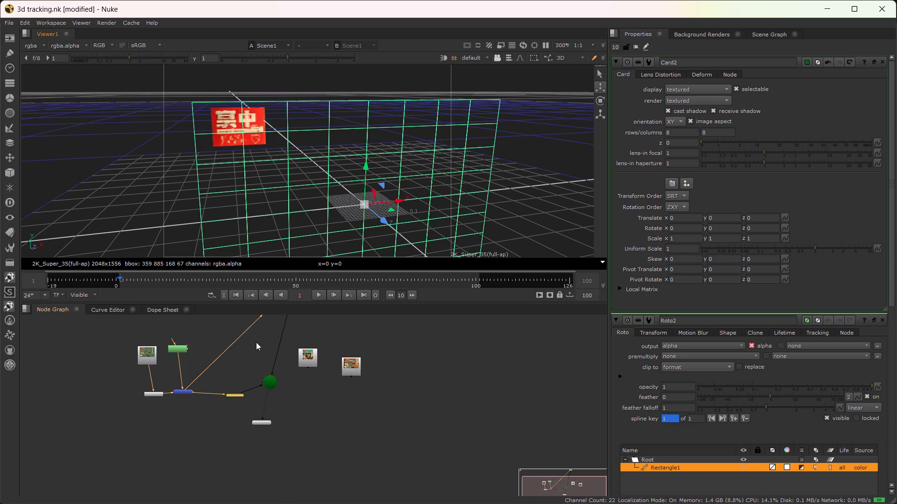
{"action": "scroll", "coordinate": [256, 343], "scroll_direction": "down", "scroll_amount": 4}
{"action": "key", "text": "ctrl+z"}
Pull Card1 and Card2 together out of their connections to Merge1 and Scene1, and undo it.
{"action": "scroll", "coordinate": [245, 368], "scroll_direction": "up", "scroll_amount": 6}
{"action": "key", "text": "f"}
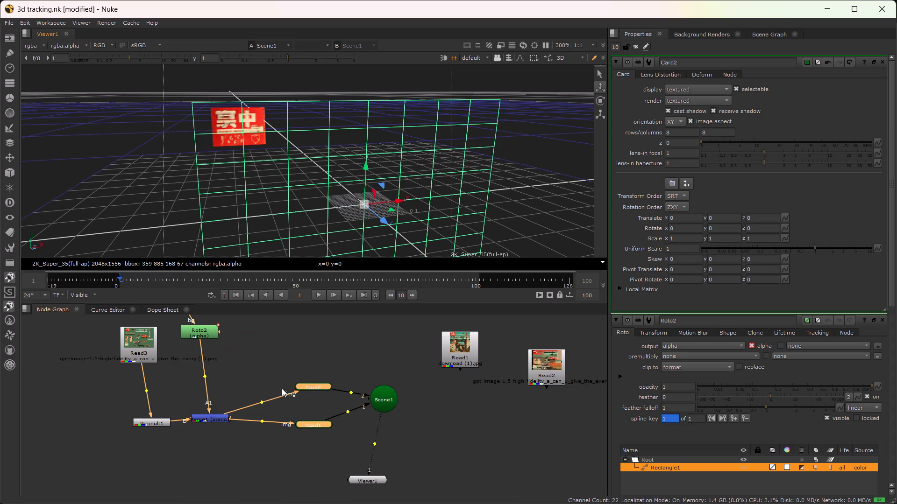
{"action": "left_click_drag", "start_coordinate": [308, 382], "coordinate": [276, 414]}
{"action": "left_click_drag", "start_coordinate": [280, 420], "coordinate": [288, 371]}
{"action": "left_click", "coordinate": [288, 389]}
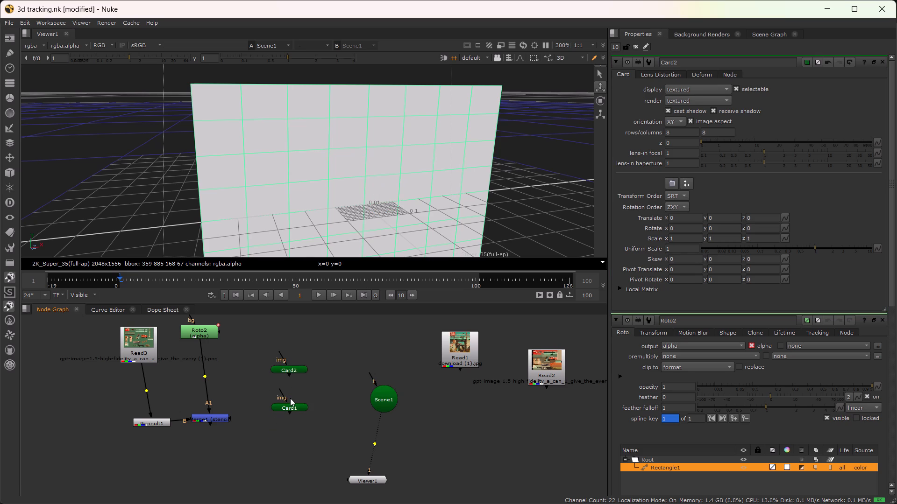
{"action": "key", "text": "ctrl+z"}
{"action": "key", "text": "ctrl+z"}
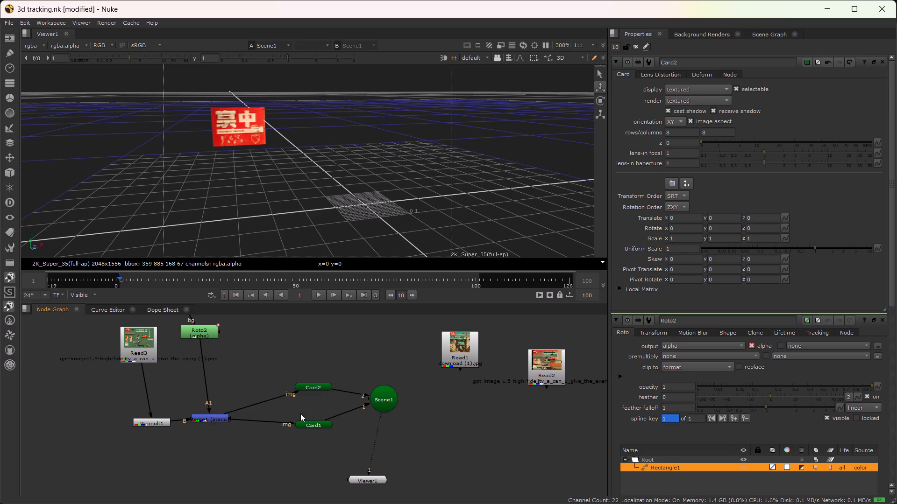
Detach Card2 from both Merge1 and Scene1, leaving it unconnected above Card1.
{"action": "left_click", "coordinate": [301, 413]}
{"action": "left_click", "coordinate": [313, 390]}
{"action": "left_click_drag", "start_coordinate": [313, 388], "coordinate": [345, 371]}
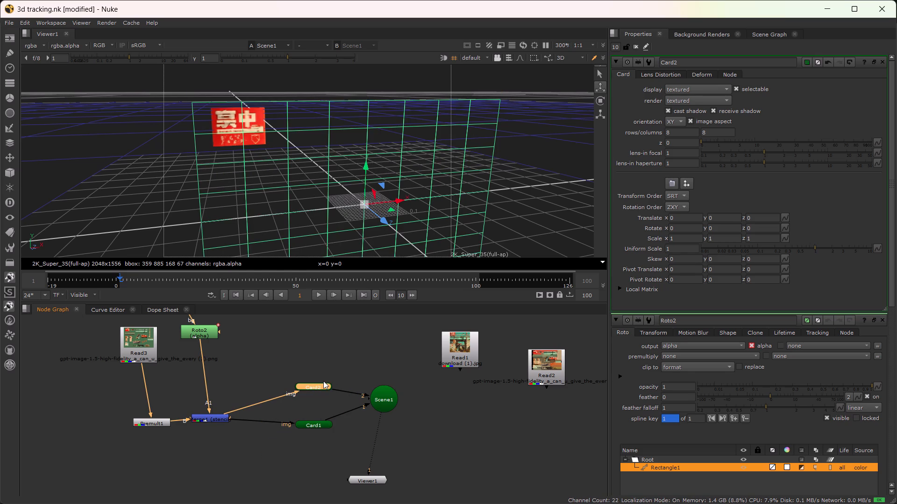
{"action": "left_click_drag", "start_coordinate": [317, 387], "coordinate": [313, 378]}
View Scene1 and Card1 alternately in the viewer, ending on Scene1, with Card1 nudged closer to Scene1's level.
{"action": "left_click", "coordinate": [387, 405]}
{"action": "key", "text": "1"}
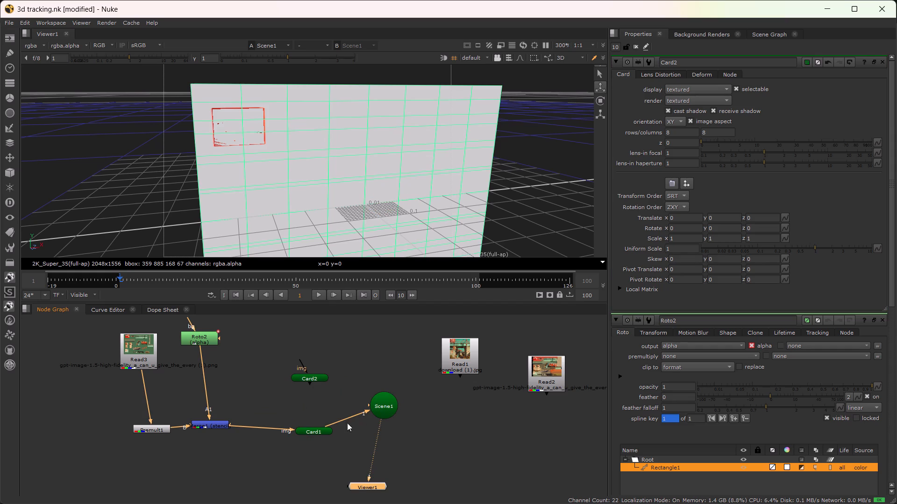
{"action": "left_click_drag", "start_coordinate": [316, 433], "coordinate": [310, 422]}
{"action": "left_click", "coordinate": [310, 421]}
{"action": "type", "text": "11"}
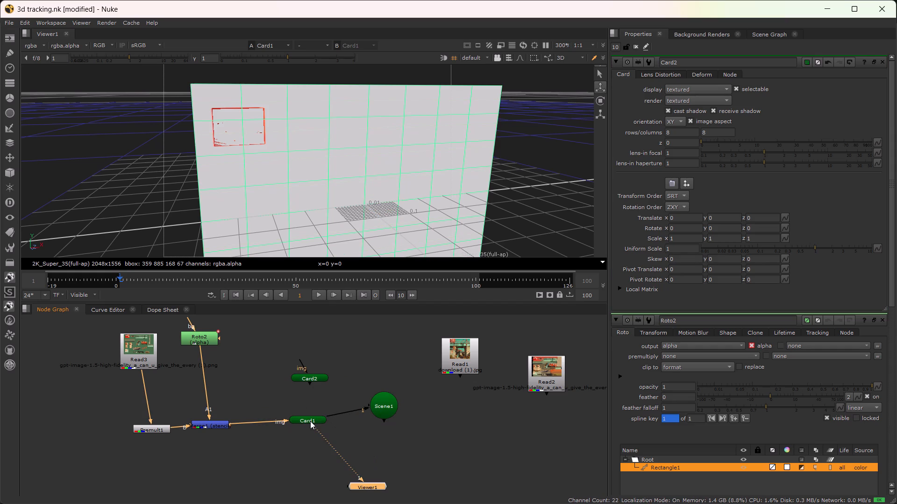
{"action": "left_click", "coordinate": [381, 406]}
{"action": "key", "text": "1"}
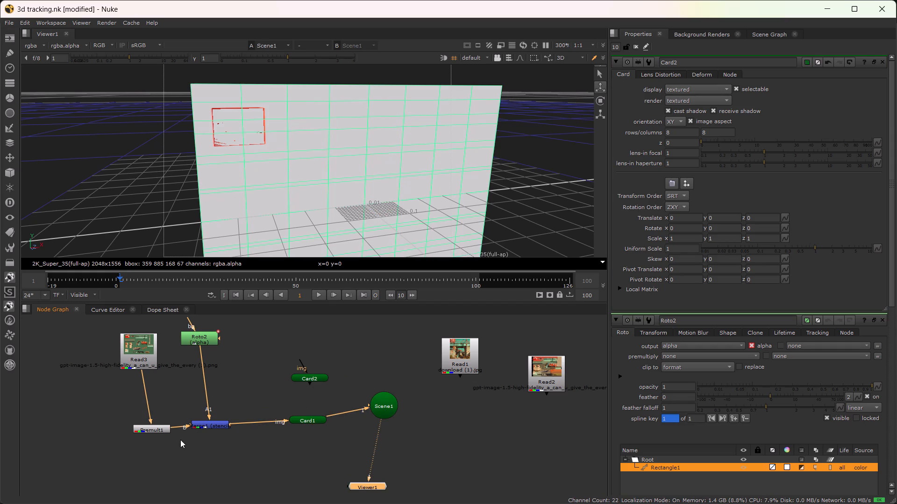
Toggle Merge1 and Card1 between disabled and enabled to check their effect on the scene, leaving both enabled.
{"action": "left_click", "coordinate": [207, 426]}
{"action": "type", "text": "ddddddddd"}
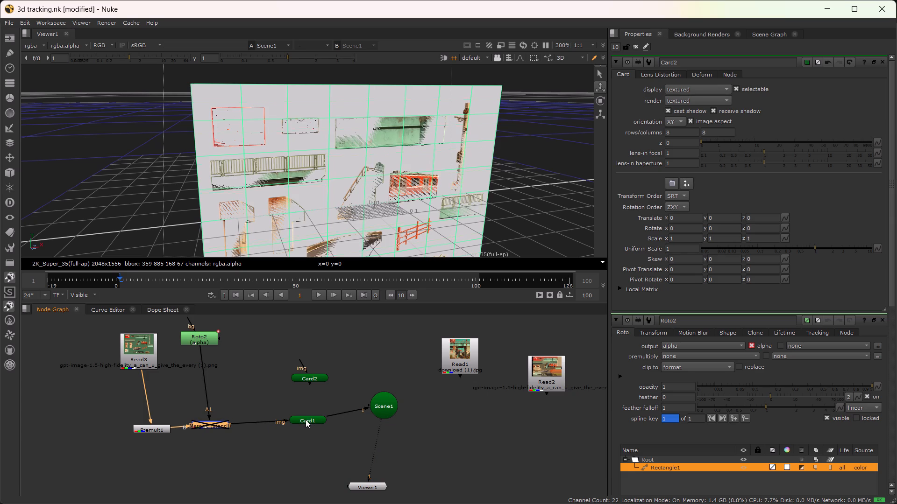
{"action": "left_click", "coordinate": [306, 420]}
{"action": "type", "text": "dddd"}
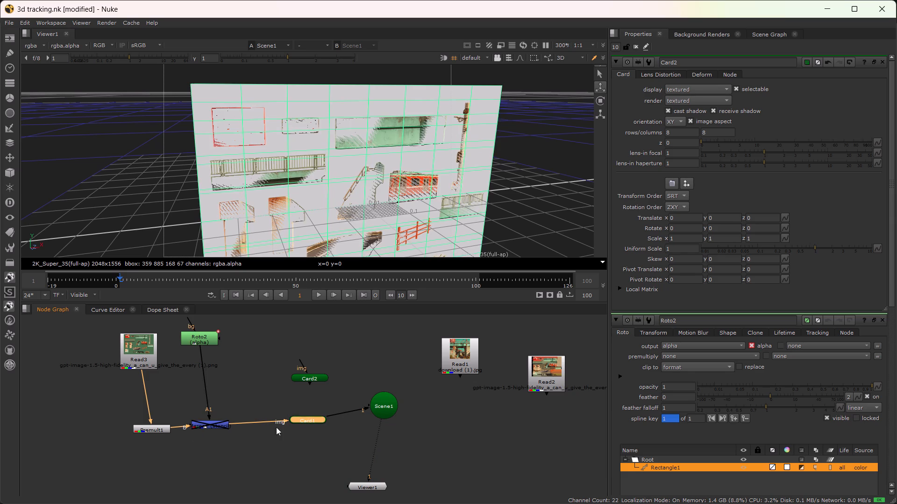
{"action": "left_click", "coordinate": [215, 426]}
{"action": "key", "text": "d"}
Reposition Card2 above Card1 and connect its img input to the Merge1 stencil.
{"action": "left_click_drag", "start_coordinate": [306, 380], "coordinate": [291, 390]}
{"action": "left_click_drag", "start_coordinate": [286, 378], "coordinate": [220, 427]}
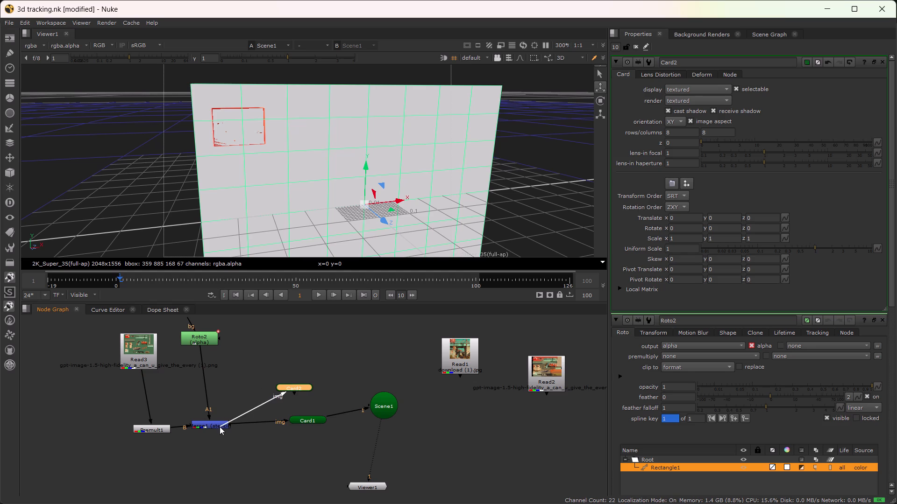
{"action": "left_click_drag", "start_coordinate": [220, 427], "coordinate": [219, 425]}
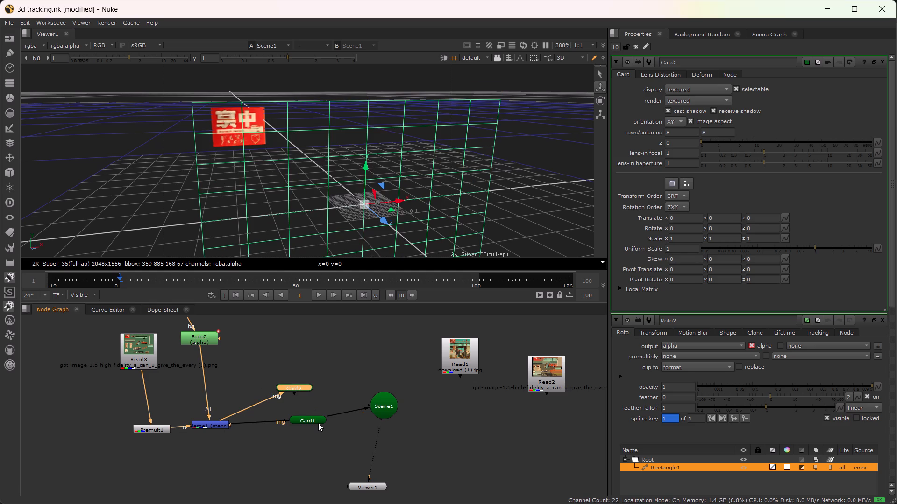
Toggle Card1 and Card2 between disabled and enabled to compare them in the viewer, leaving both enabled.
{"action": "left_click", "coordinate": [316, 422]}
{"action": "type", "text": "ddddd"}
{"action": "left_click", "coordinate": [294, 385]}
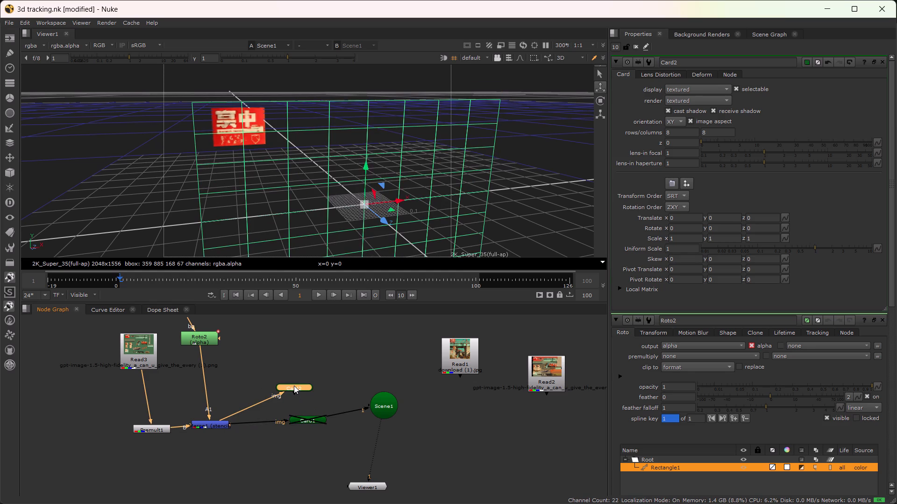
{"action": "type", "text": "ddd"}
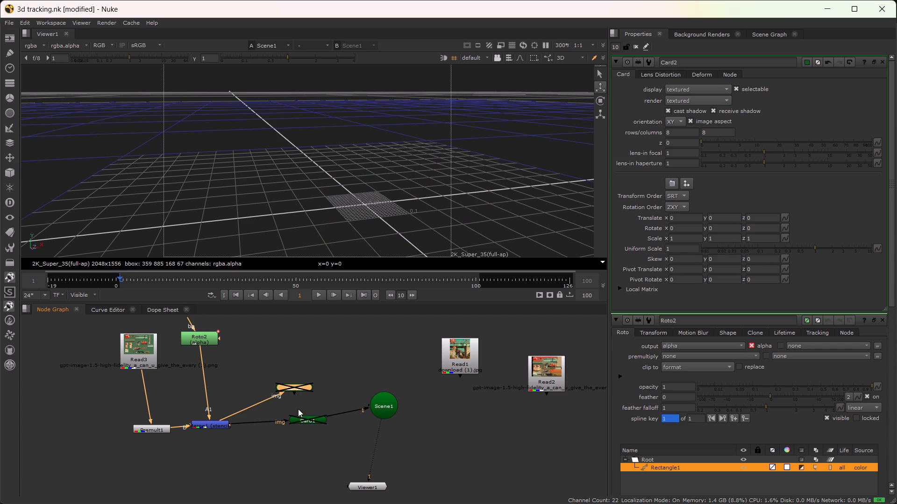
{"action": "left_click", "coordinate": [301, 422]}
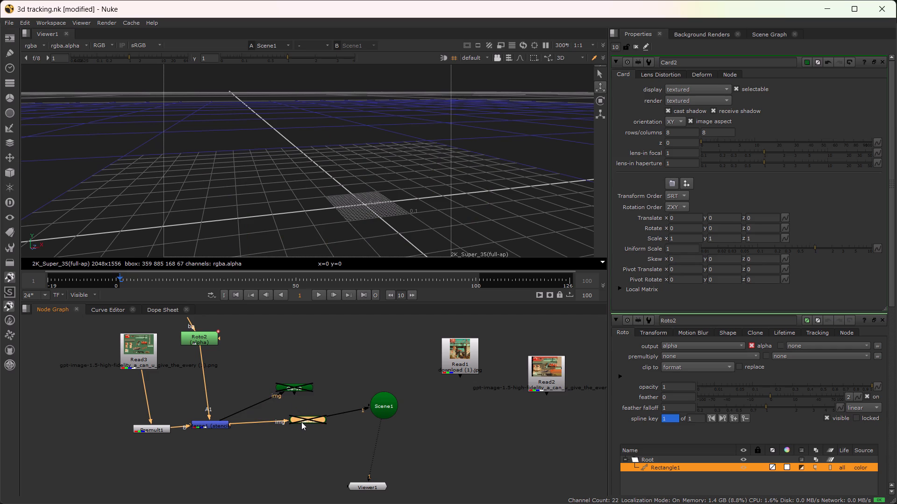
{"action": "key", "text": "d"}
{"action": "left_click", "coordinate": [288, 388]}
{"action": "key", "text": "d"}
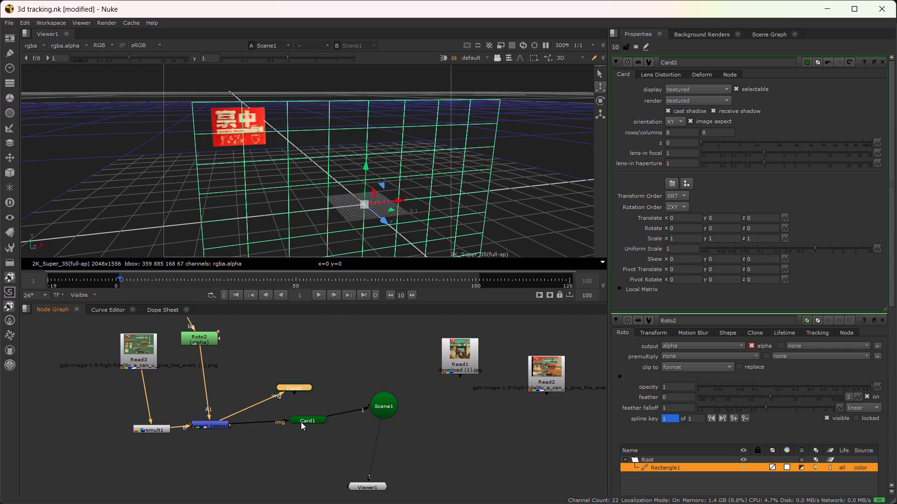
Spread the cards apart in the graph, with Card2 to the upper right of Merge1 and Card1 lower down.
{"action": "left_click_drag", "start_coordinate": [306, 420], "coordinate": [306, 440]}
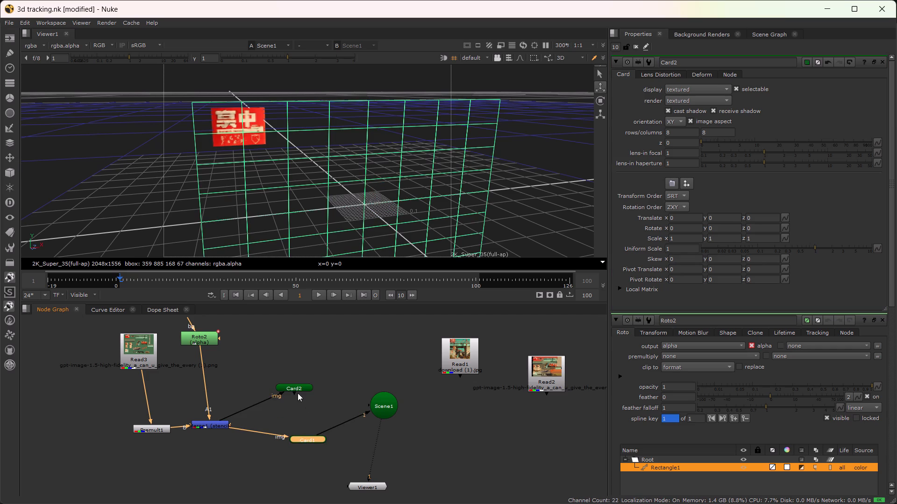
{"action": "left_click_drag", "start_coordinate": [293, 387], "coordinate": [342, 391]}
{"action": "left_click_drag", "start_coordinate": [311, 441], "coordinate": [306, 435]}
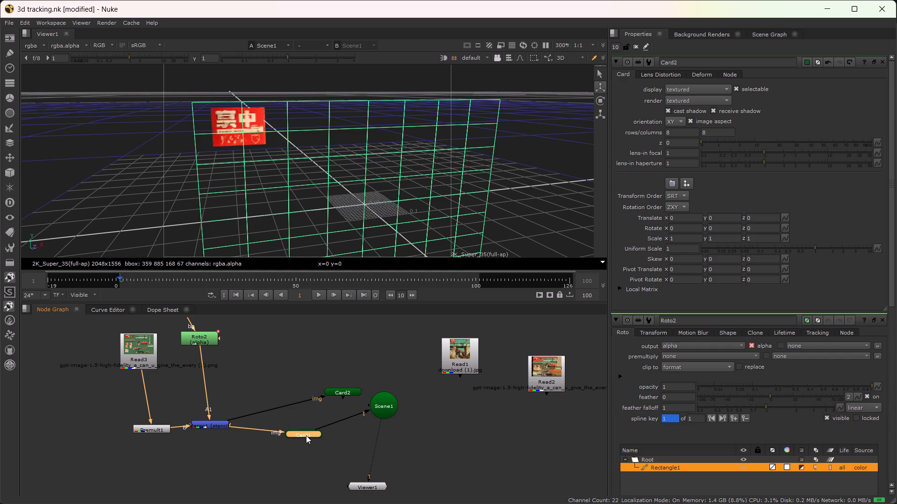
{"action": "left_click_drag", "start_coordinate": [340, 391], "coordinate": [278, 389]}
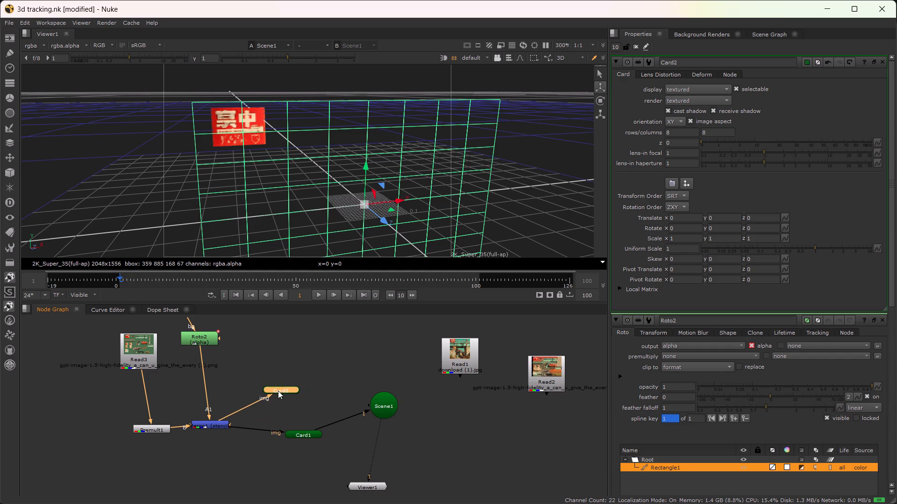
Detach Card1 from Merge1 and Scene1 and place it beside Card2.
{"action": "left_click_drag", "start_coordinate": [304, 433], "coordinate": [351, 342]}
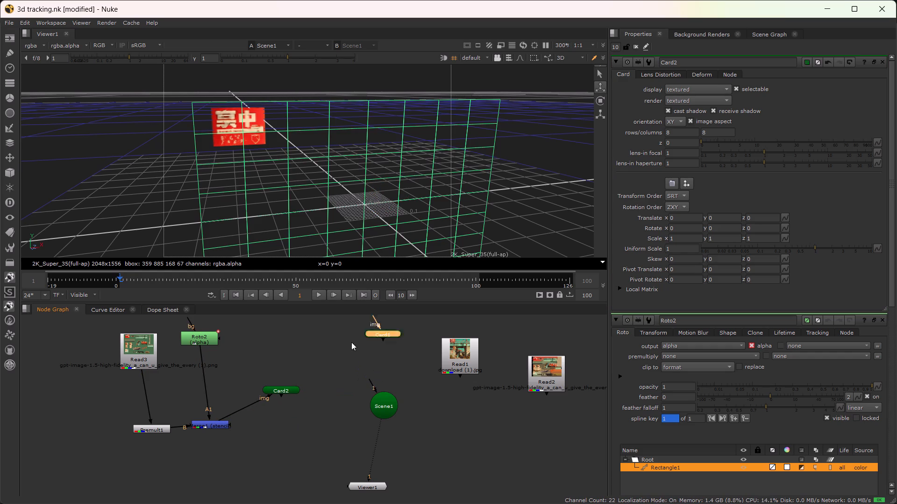
{"action": "left_click_drag", "start_coordinate": [351, 342], "coordinate": [327, 385]}
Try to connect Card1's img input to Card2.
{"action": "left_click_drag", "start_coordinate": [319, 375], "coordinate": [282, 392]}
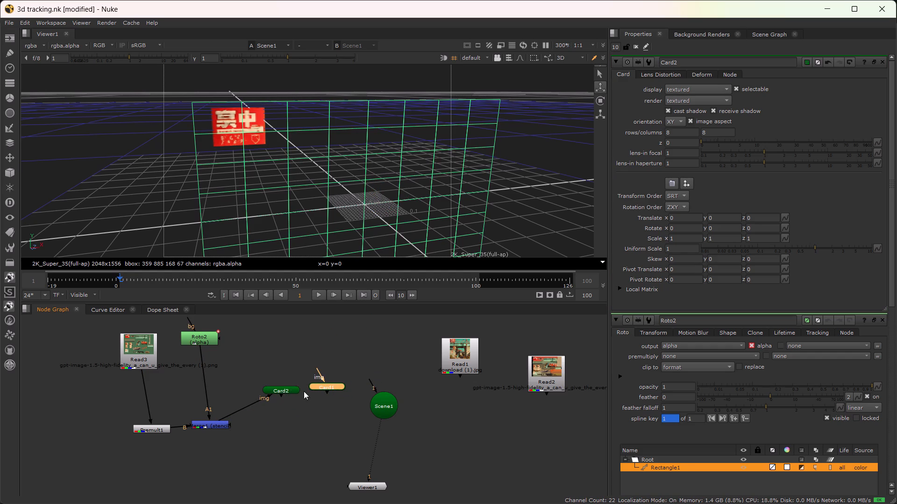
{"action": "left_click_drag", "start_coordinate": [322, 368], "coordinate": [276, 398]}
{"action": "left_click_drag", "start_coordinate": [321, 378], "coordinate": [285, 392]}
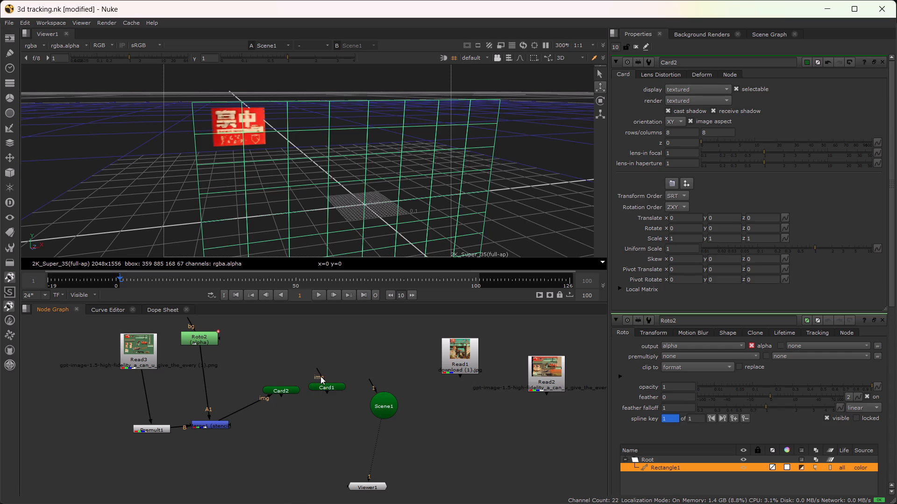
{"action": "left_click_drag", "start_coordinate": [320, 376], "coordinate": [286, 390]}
Place Card1 well below Card2, connect its img input to Merge1 and feed its output into Scene1.
{"action": "left_click_drag", "start_coordinate": [320, 389], "coordinate": [294, 448]}
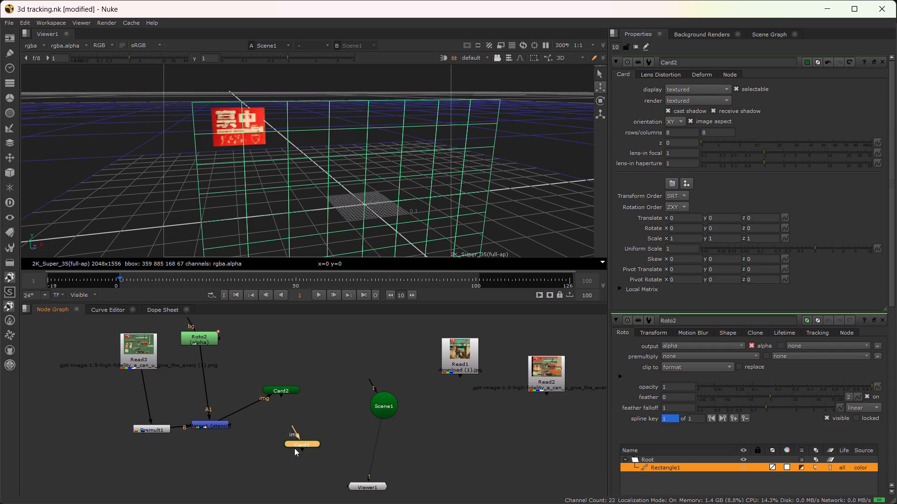
{"action": "left_click_drag", "start_coordinate": [294, 448], "coordinate": [281, 468]}
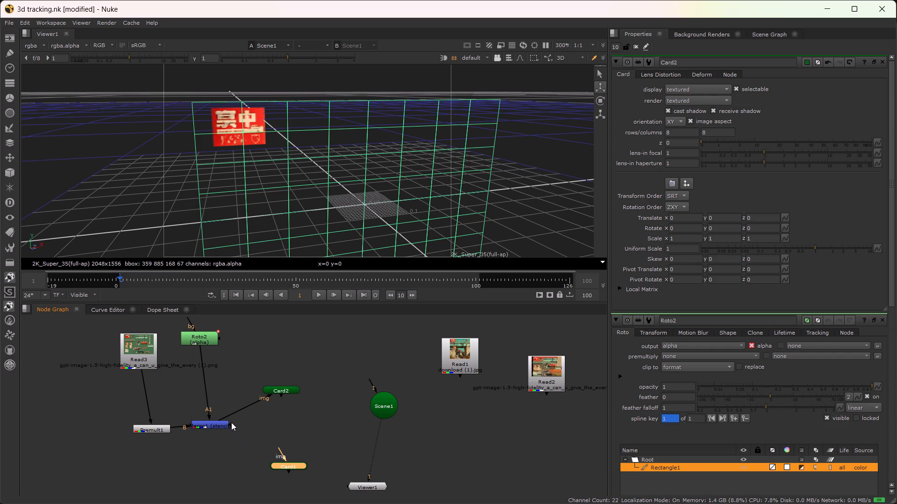
{"action": "left_click_drag", "start_coordinate": [230, 424], "coordinate": [285, 463]}
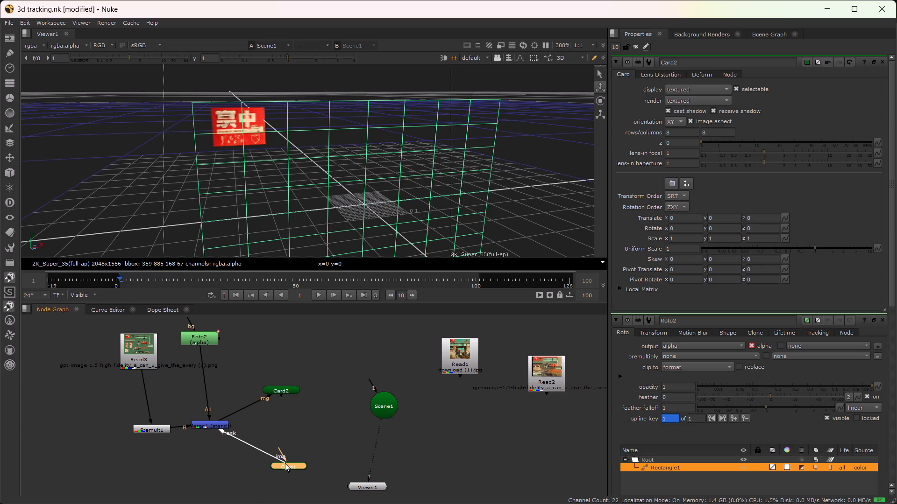
{"action": "left_click_drag", "start_coordinate": [285, 463], "coordinate": [285, 465]}
{"action": "left_click", "coordinate": [285, 465]}
{"action": "left_click_drag", "start_coordinate": [280, 453], "coordinate": [227, 434]}
{"action": "left_click_drag", "start_coordinate": [227, 434], "coordinate": [213, 425]}
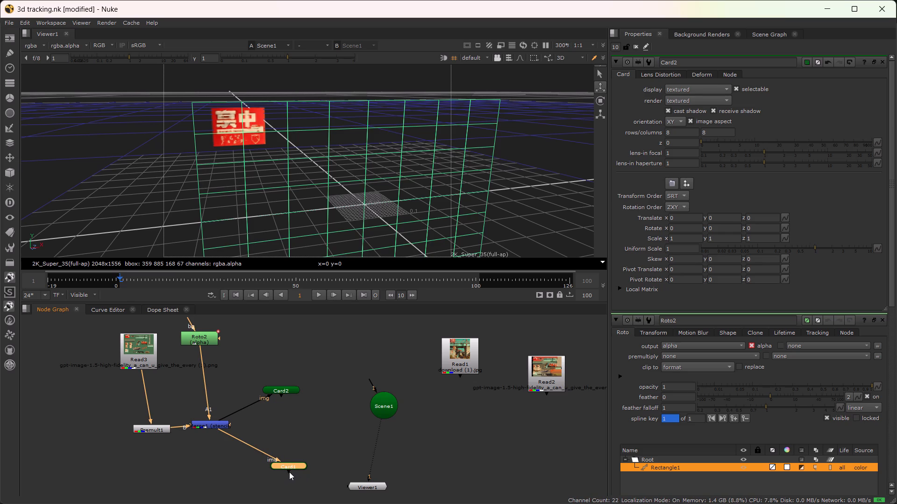
{"action": "left_click_drag", "start_coordinate": [289, 471], "coordinate": [380, 405]}
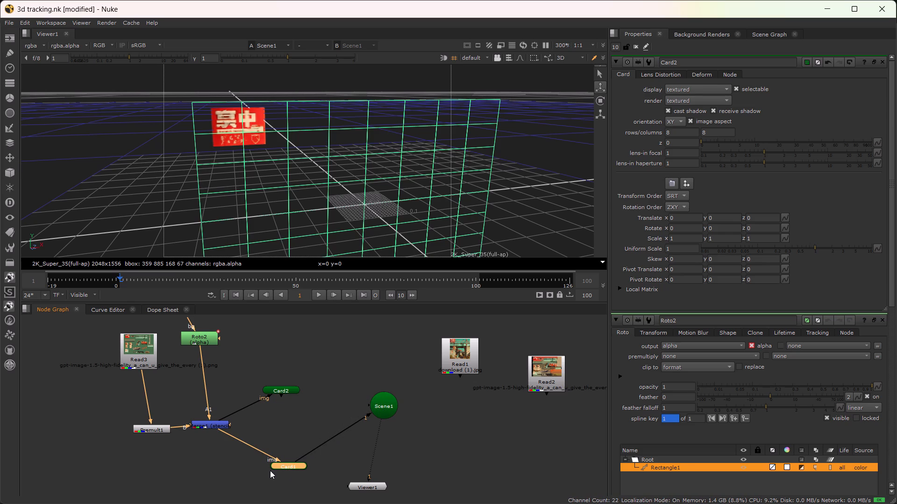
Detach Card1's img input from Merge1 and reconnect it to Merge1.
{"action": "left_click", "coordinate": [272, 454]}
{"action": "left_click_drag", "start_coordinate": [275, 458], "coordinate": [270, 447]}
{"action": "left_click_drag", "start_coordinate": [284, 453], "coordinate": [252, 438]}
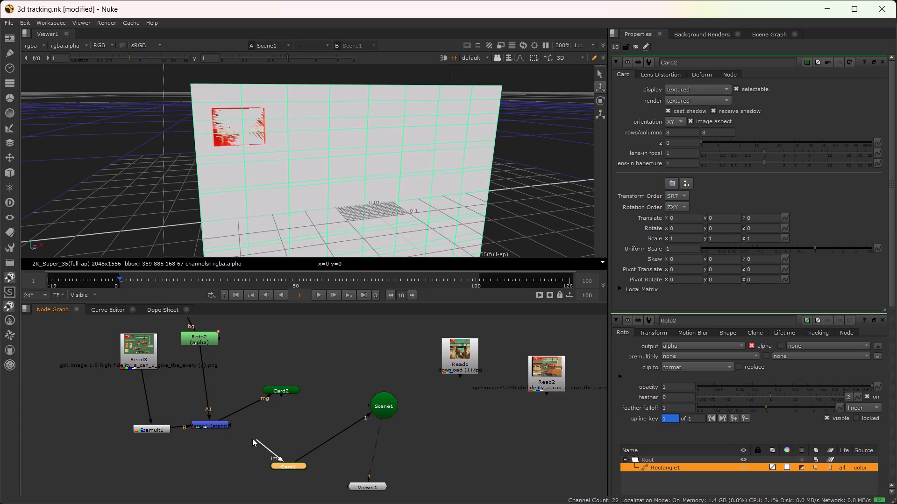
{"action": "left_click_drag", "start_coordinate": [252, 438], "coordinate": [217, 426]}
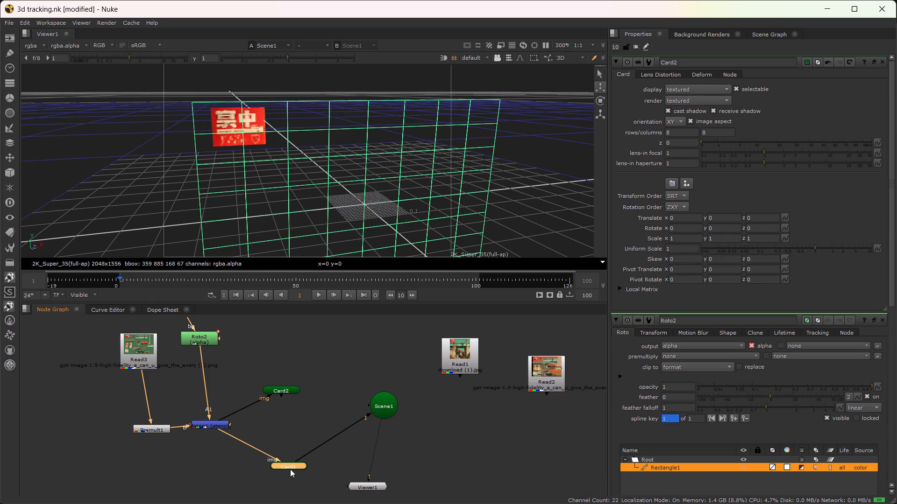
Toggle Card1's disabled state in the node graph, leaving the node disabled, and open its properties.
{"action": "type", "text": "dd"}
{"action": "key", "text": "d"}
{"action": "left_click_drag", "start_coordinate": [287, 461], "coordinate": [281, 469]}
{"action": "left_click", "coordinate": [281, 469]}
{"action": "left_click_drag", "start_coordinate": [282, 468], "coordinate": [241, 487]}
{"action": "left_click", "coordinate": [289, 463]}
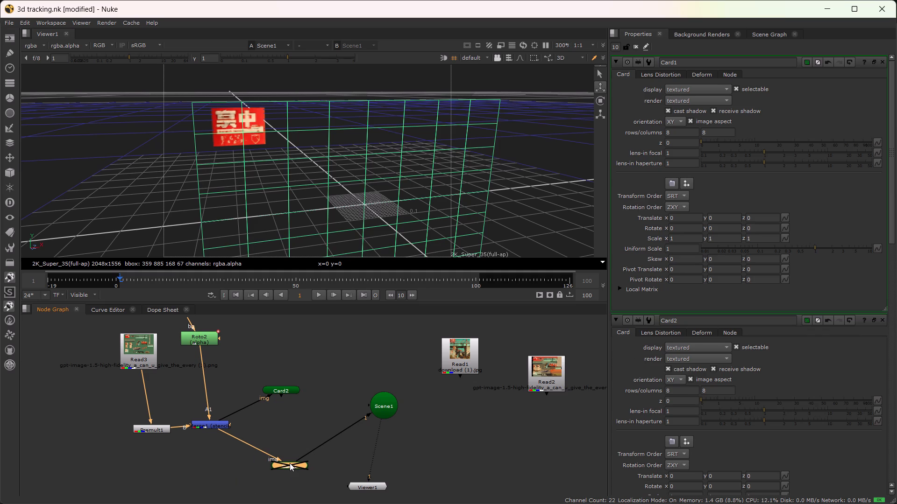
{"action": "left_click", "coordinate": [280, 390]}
Undo the card, roto and merge edits back to the single chain of Read3, Premult1, Roto2, Merge1, Card1 and Scene1, without Card2.
{"action": "key", "text": "ctrl+z"}
{"action": "key", "text": "ctrl+z"}
{"action": "key", "text": "ctrl+z"}
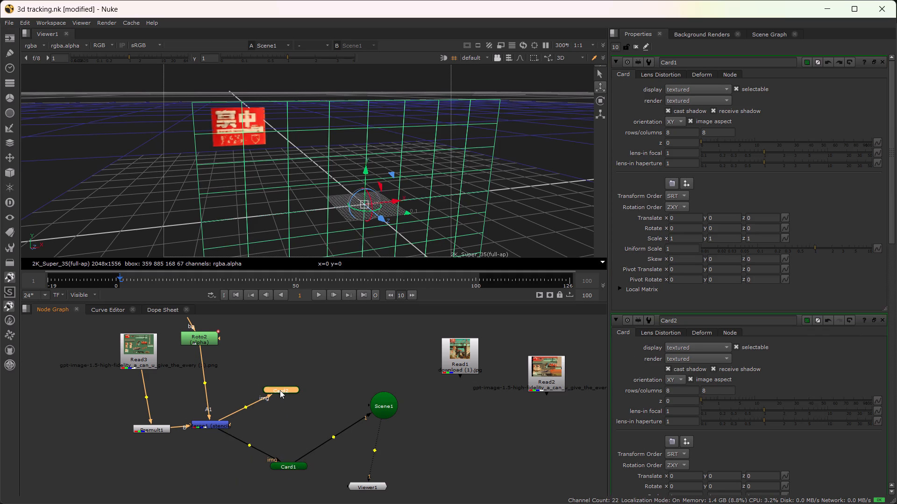
{"action": "key", "text": "ctrl+z"}
{"action": "key", "text": "ctrl+z"}
{"action": "key", "text": "ctrl+z"}
{"action": "key", "text": "ctrl+z"}
{"action": "key", "text": "ctrl+z"}
{"action": "key", "text": "ctrl+z"}
{"action": "key", "text": "ctrl+z"}
{"action": "key", "text": "ctrl+z"}
{"action": "key", "text": "ctrl+z"}
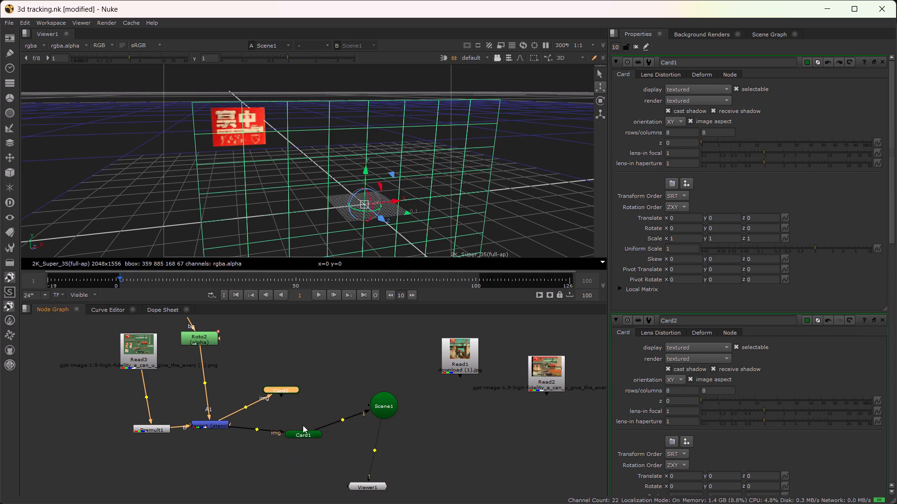
{"action": "key", "text": "ctrl+z"}
{"action": "key", "text": "ctrl+z"}
{"action": "key", "text": "ctrl+z"}
{"action": "key", "text": "ctrl+z"}
{"action": "key", "text": "ctrl+z"}
{"action": "key", "text": "ctrl+z"}
{"action": "key", "text": "ctrl+z"}
{"action": "key", "text": "ctrl+z"}
{"action": "key", "text": "ctrl+z"}
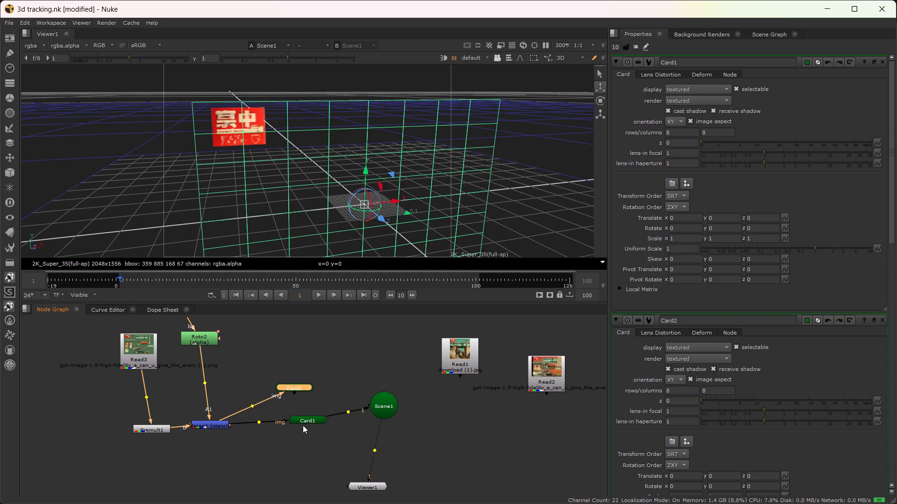
{"action": "key", "text": "ctrl+z"}
{"action": "key", "text": "ctrl+z"}
{"action": "key", "text": "ctrl+z"}
{"action": "key", "text": "ctrl+z"}
{"action": "key", "text": "ctrl+z"}
{"action": "key", "text": "ctrl+z"}
{"action": "key", "text": "ctrl+z"}
{"action": "key", "text": "ctrl+z"}
{"action": "key", "text": "ctrl+z"}
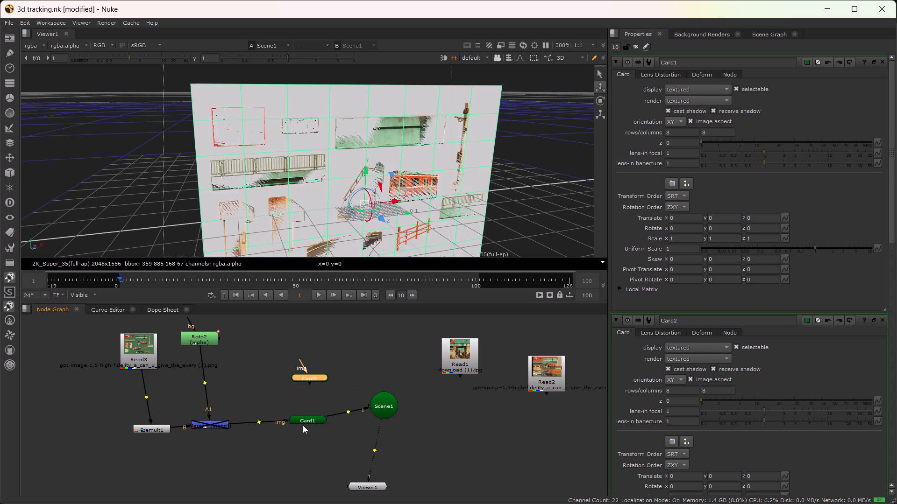
{"action": "key", "text": "ctrl+z"}
{"action": "key", "text": "ctrl+z"}
{"action": "key", "text": "ctrl+z"}
{"action": "key", "text": "ctrl+z"}
{"action": "key", "text": "ctrl+z"}
{"action": "key", "text": "ctrl+z"}
{"action": "key", "text": "ctrl+z"}
{"action": "key", "text": "ctrl+z"}
{"action": "key", "text": "ctrl+z"}
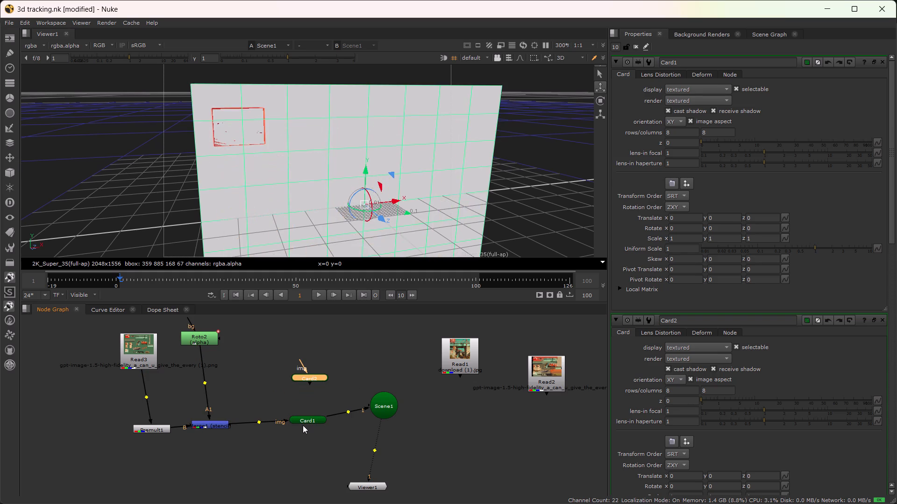
{"action": "key", "text": "ctrl+z"}
{"action": "key", "text": "ctrl+z"}
{"action": "key", "text": "ctrl+z"}
{"action": "key", "text": "ctrl+z"}
{"action": "key", "text": "ctrl+z"}
{"action": "key", "text": "ctrl+z"}
{"action": "key", "text": "ctrl+z"}
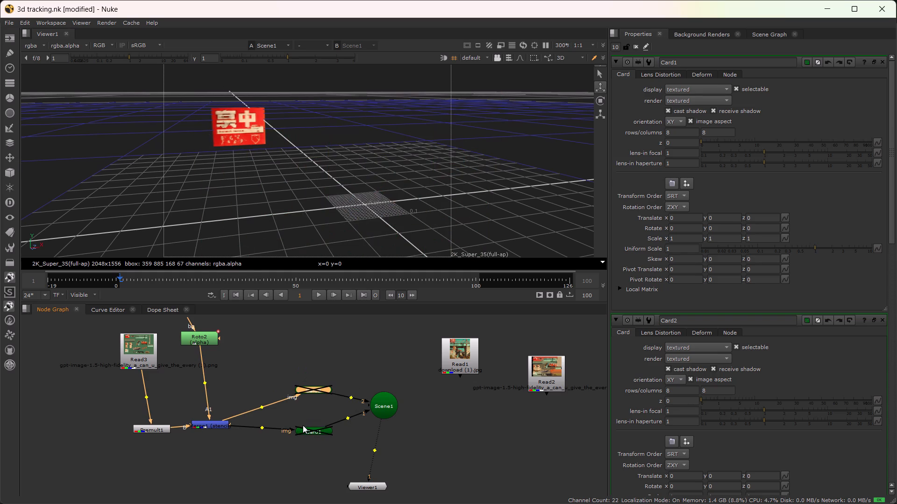
{"action": "key", "text": "ctrl+z"}
{"action": "key", "text": "ctrl+z"}
{"action": "key", "text": "ctrl+z"}
{"action": "key", "text": "ctrl+z"}
{"action": "key", "text": "ctrl+z"}
{"action": "key", "text": "ctrl+z"}
{"action": "key", "text": "ctrl+z"}
{"action": "key", "text": "ctrl+z"}
{"action": "key", "text": "ctrl+z"}
{"action": "key", "text": "ctrl+z"}
{"action": "key", "text": "ctrl+z"}
{"action": "key", "text": "ctrl+z"}
{"action": "key", "text": "ctrl+z"}
{"action": "key", "text": "ctrl+z"}
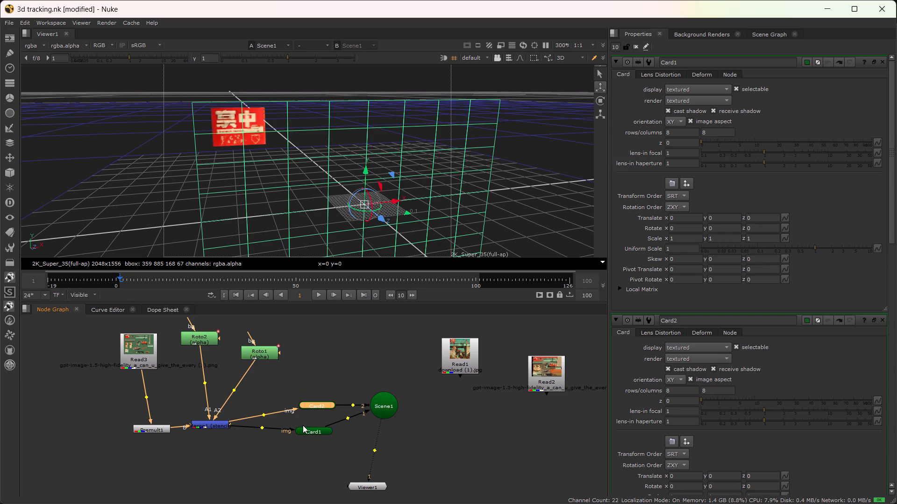
{"action": "key", "text": "ctrl+z"}
{"action": "key", "text": "ctrl+z"}
{"action": "key", "text": "ctrl+z"}
{"action": "key", "text": "ctrl+z"}
{"action": "key", "text": "ctrl+z"}
{"action": "key", "text": "ctrl+z"}
{"action": "key", "text": "ctrl+z"}
{"action": "key", "text": "ctrl+z"}
{"action": "key", "text": "ctrl+z"}
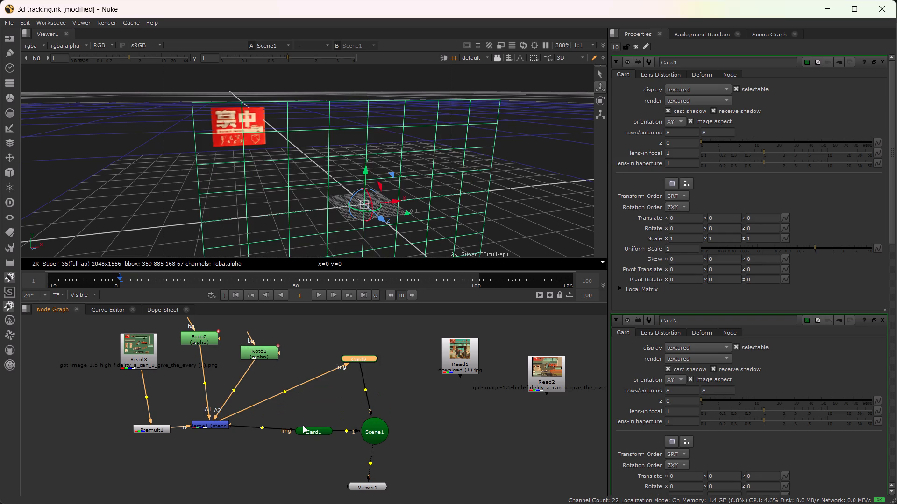
{"action": "key", "text": "ctrl+z"}
{"action": "key", "text": "ctrl+z"}
{"action": "key", "text": "ctrl+z"}
{"action": "key", "text": "ctrl+z"}
{"action": "key", "text": "ctrl+z"}
{"action": "key", "text": "ctrl+z"}
{"action": "key", "text": "ctrl+z"}
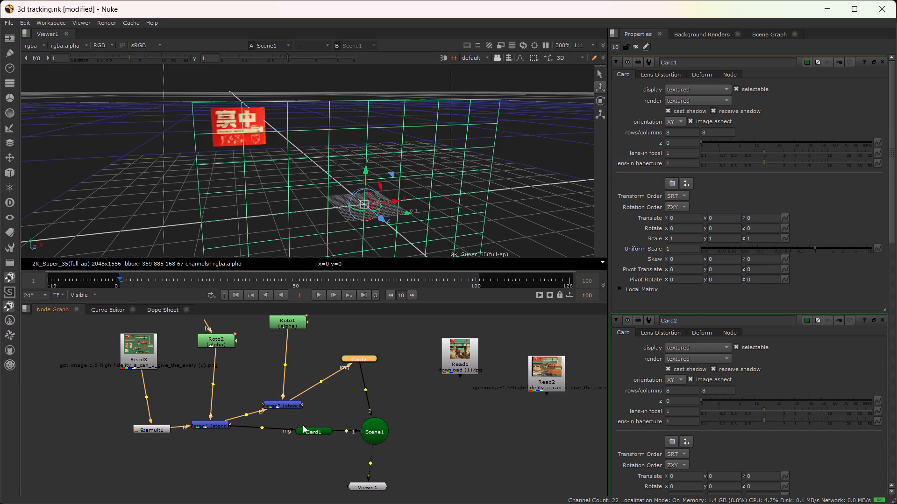
{"action": "key", "text": "ctrl+z"}
{"action": "key", "text": "ctrl+z"}
{"action": "key", "text": "ctrl+z"}
{"action": "key", "text": "ctrl+z"}
{"action": "key", "text": "ctrl+z"}
{"action": "key", "text": "ctrl+z"}
{"action": "key", "text": "ctrl+z"}
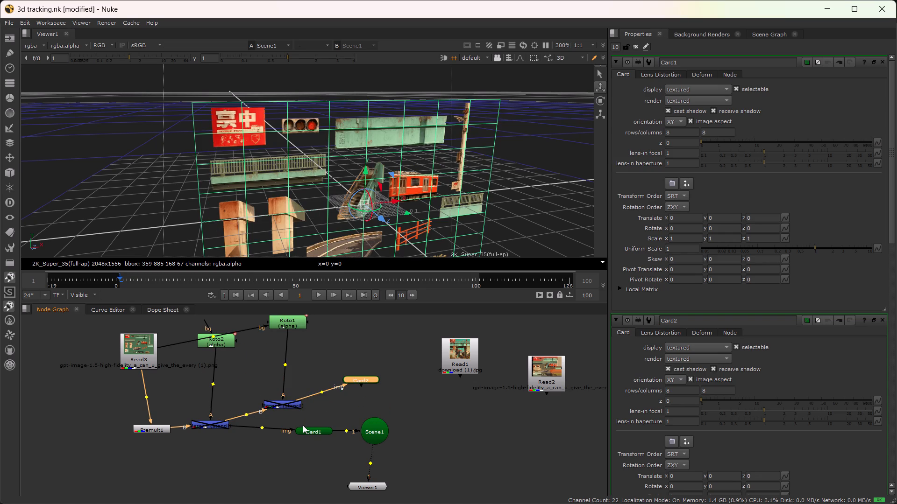
{"action": "key", "text": "ctrl+z"}
{"action": "key", "text": "ctrl+z"}
{"action": "key", "text": "ctrl+z"}
{"action": "key", "text": "ctrl+z"}
{"action": "key", "text": "ctrl+z"}
{"action": "key", "text": "ctrl+z"}
{"action": "key", "text": "ctrl+z"}
{"action": "key", "text": "ctrl+z"}
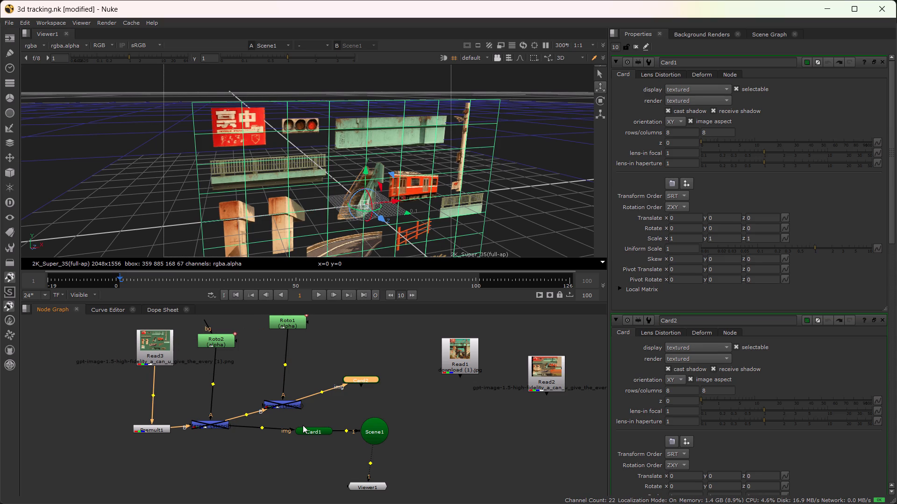
{"action": "key", "text": "ctrl+z"}
{"action": "key", "text": "ctrl+z"}
{"action": "key", "text": "ctrl+z"}
{"action": "key", "text": "ctrl+z"}
{"action": "key", "text": "ctrl+z"}
{"action": "key", "text": "ctrl+z"}
{"action": "key", "text": "ctrl+z"}
{"action": "key", "text": "ctrl+z"}
{"action": "key", "text": "ctrl+z"}
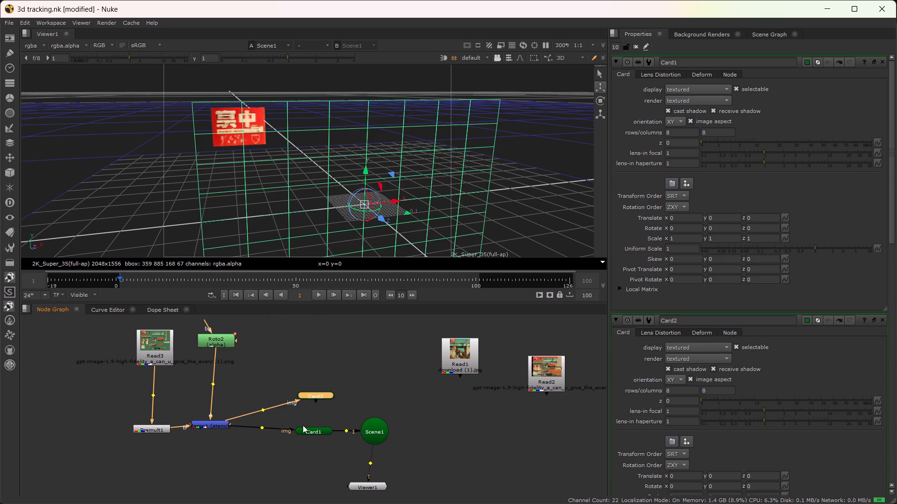
{"action": "key", "text": "ctrl+z"}
{"action": "key", "text": "ctrl+z"}
{"action": "key", "text": "ctrl+z"}
{"action": "key", "text": "ctrl+z"}
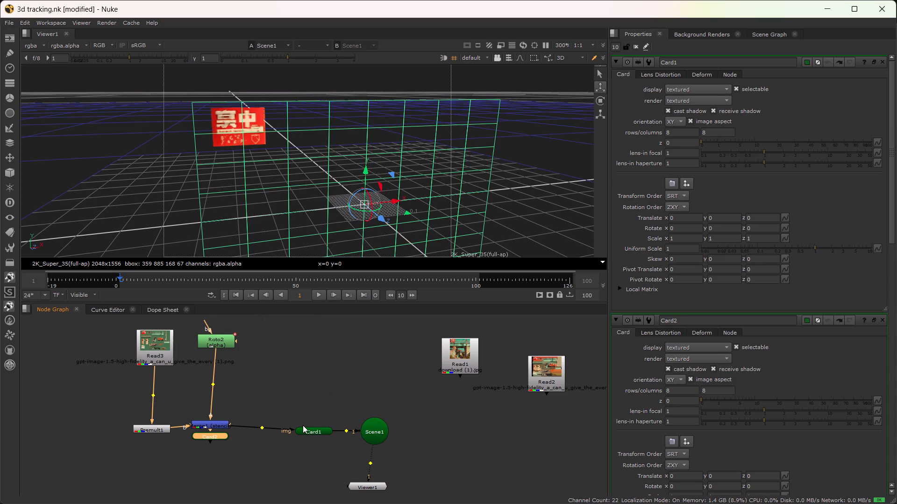
{"action": "key", "text": "ctrl+z"}
{"action": "left_click", "coordinate": [299, 404]}
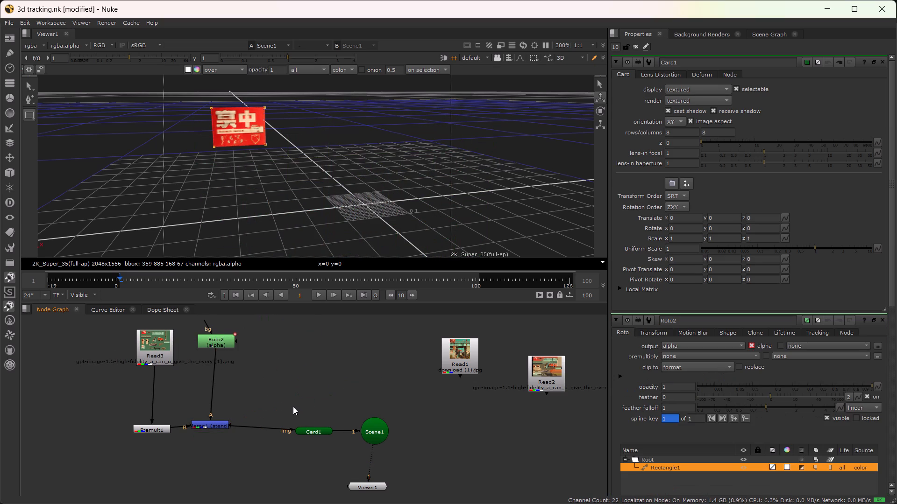
Save the 3d tracking.nk script.
{"action": "key", "text": "ctrl+s"}
{"action": "key", "text": "ctrl+s"}
{"action": "key", "text": "ctrl+s"}
{"action": "key", "text": "ctrl+s"}
{"action": "left_click", "coordinate": [288, 409]}
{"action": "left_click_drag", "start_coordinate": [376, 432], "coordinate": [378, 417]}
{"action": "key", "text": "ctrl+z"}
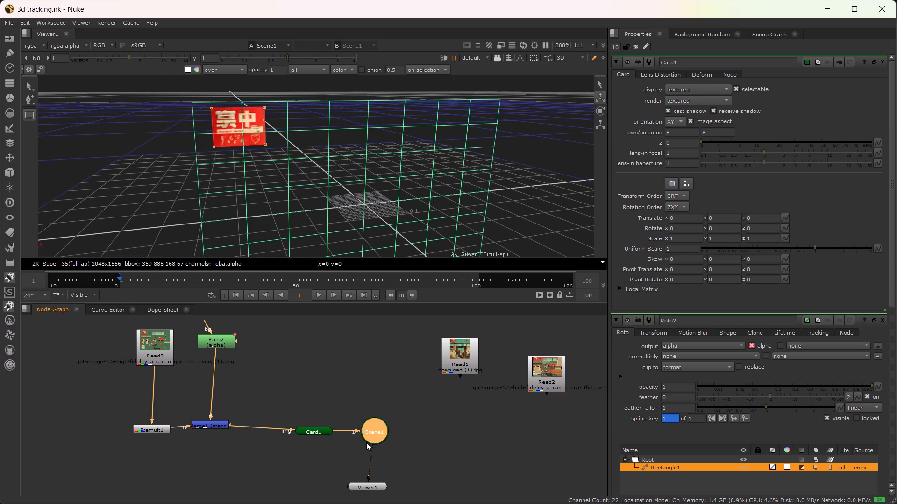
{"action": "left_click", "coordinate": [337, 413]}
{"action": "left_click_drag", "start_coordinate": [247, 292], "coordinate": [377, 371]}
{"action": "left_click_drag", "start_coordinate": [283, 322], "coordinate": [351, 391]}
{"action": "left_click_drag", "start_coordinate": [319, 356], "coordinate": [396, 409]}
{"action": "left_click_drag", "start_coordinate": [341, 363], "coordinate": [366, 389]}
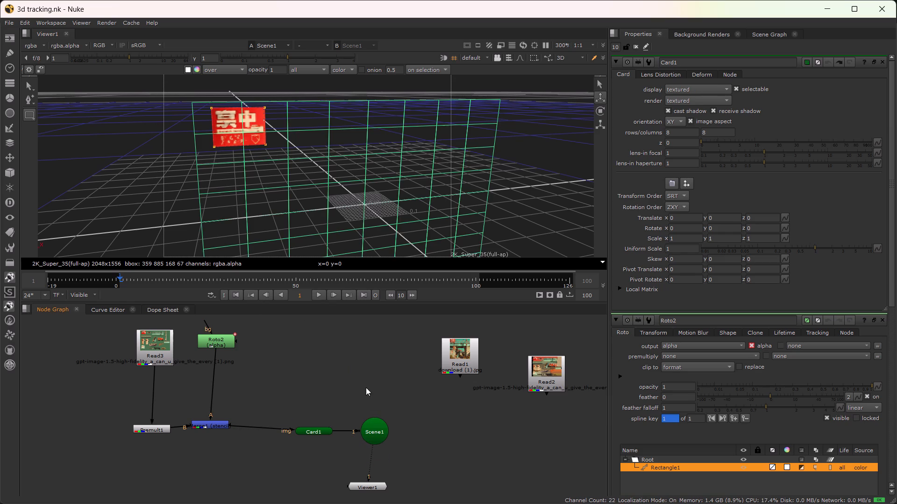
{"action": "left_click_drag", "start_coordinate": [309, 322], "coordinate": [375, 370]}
Examine the roto rectangle in the 2D view and the red sign's card from several angles in the 3D view.
{"action": "key", "text": "Tab"}
{"action": "key", "text": "Tab"}
{"action": "key", "text": "Tab"}
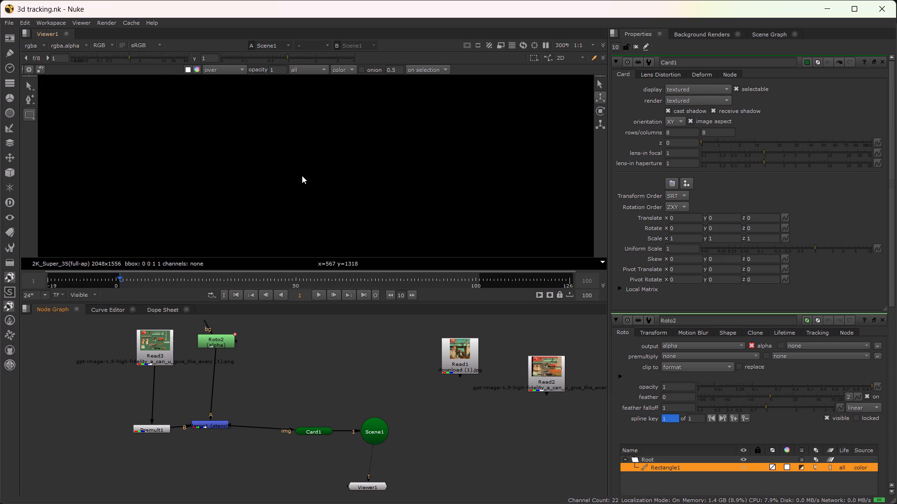
{"action": "scroll", "coordinate": [302, 175], "scroll_direction": "down", "scroll_amount": 8}
{"action": "scroll", "coordinate": [302, 177], "scroll_direction": "up", "scroll_amount": 3}
{"action": "scroll", "coordinate": [302, 182], "scroll_direction": "down", "scroll_amount": 9}
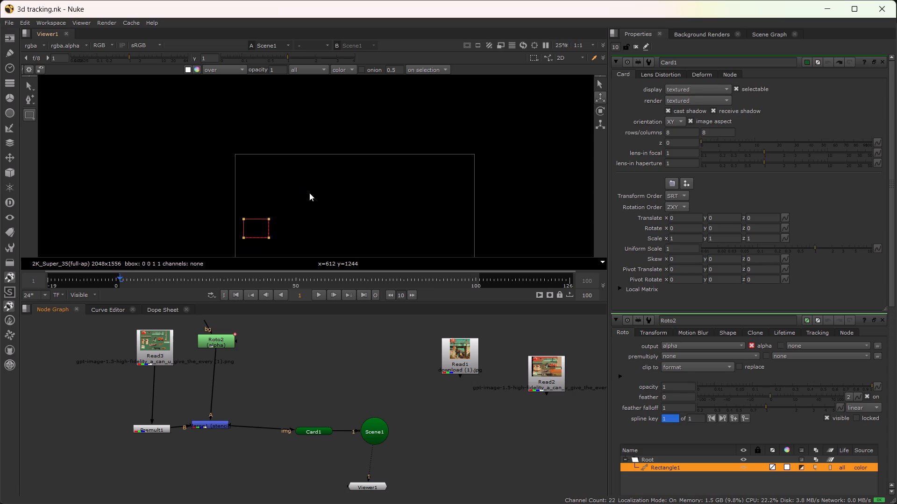
{"action": "left_click_drag", "start_coordinate": [349, 223], "coordinate": [348, 141], "text": "alt"}
{"action": "scroll", "coordinate": [348, 140], "scroll_direction": "down", "scroll_amount": 1}
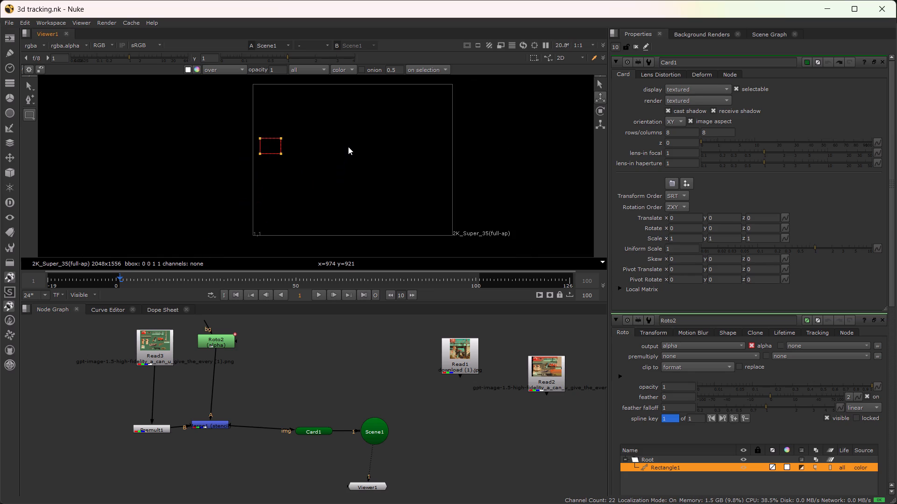
{"action": "key", "text": "Tab"}
{"action": "scroll", "coordinate": [348, 198], "scroll_direction": "down", "scroll_amount": 2}
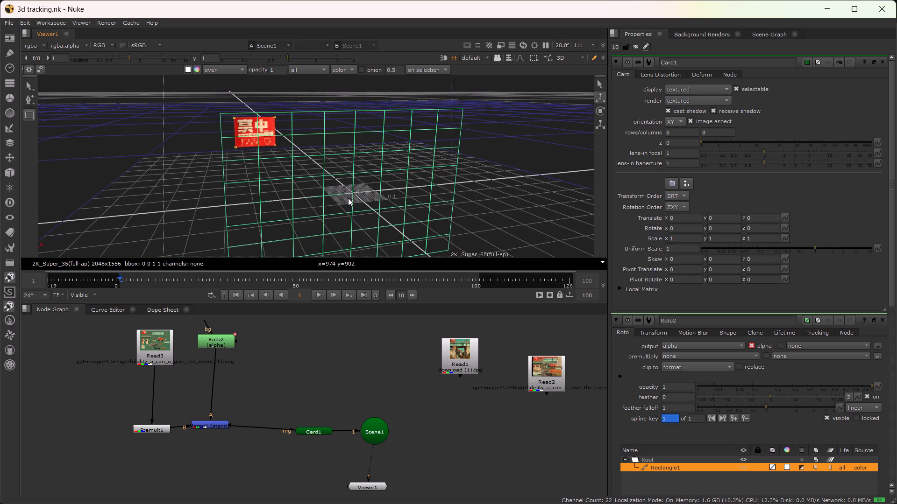
{"action": "left_click_drag", "start_coordinate": [348, 198], "coordinate": [368, 155], "text": "alt"}
{"action": "scroll", "coordinate": [368, 155], "scroll_direction": "down", "scroll_amount": 2}
{"action": "left_click_drag", "start_coordinate": [366, 168], "coordinate": [311, 216], "text": "alt"}
{"action": "scroll", "coordinate": [311, 213], "scroll_direction": "down", "scroll_amount": 2}
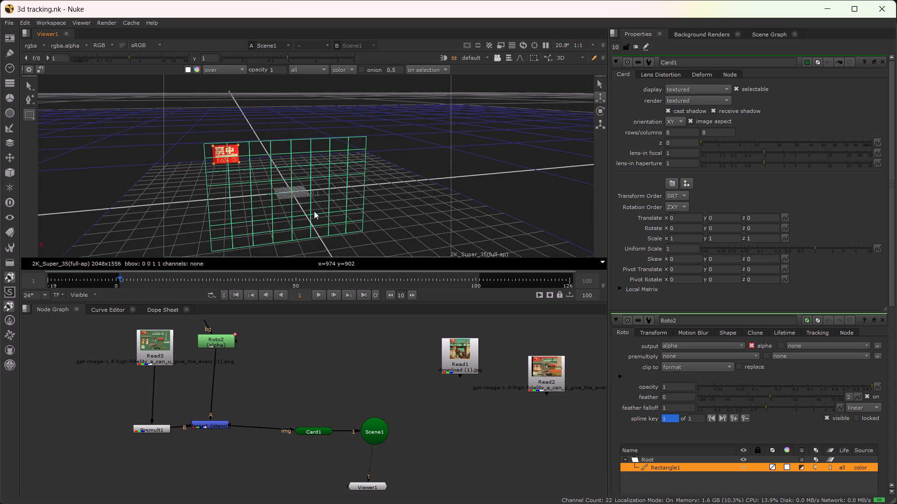
{"action": "left_click_drag", "start_coordinate": [320, 206], "coordinate": [363, 166], "text": "alt"}
{"action": "scroll", "coordinate": [363, 166], "scroll_direction": "down", "scroll_amount": 1}
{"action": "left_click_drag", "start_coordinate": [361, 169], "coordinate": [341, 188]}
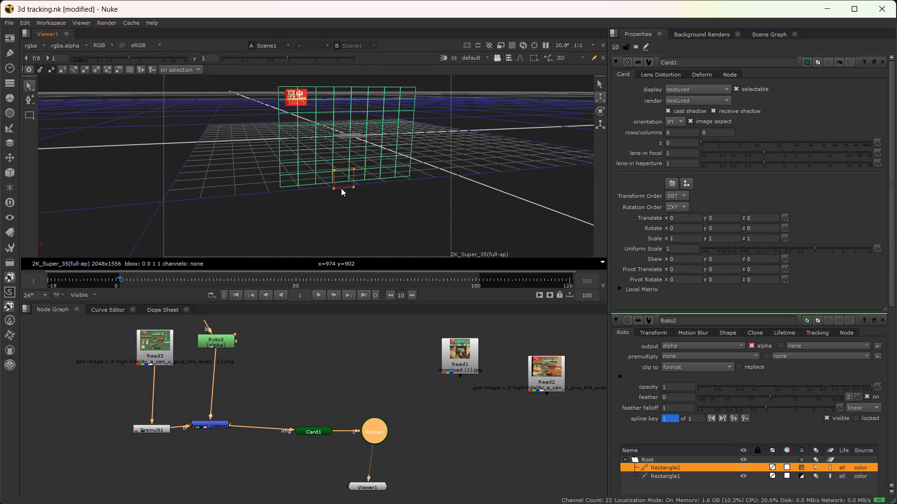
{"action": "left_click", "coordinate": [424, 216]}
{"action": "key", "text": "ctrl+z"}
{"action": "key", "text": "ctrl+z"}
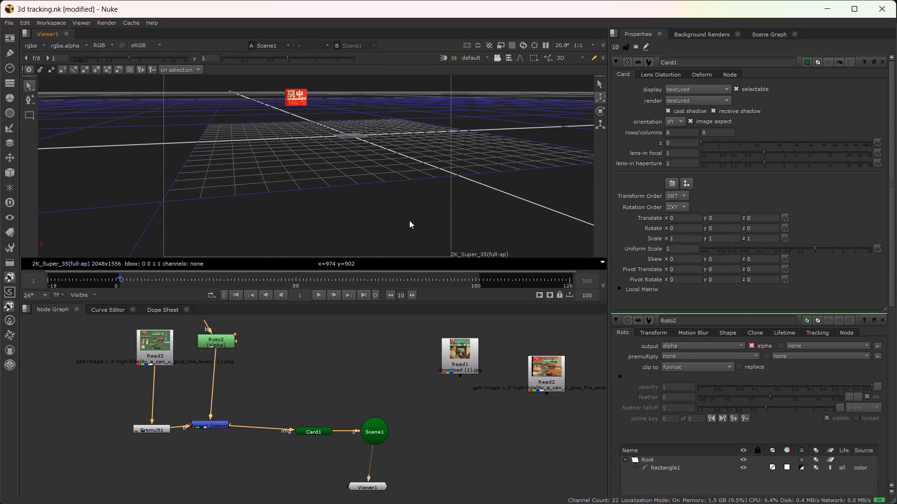
Examine the isolated red sign from different distances and angles in the 3D scene.
{"action": "scroll", "coordinate": [344, 156], "scroll_direction": "up", "scroll_amount": 3}
{"action": "left_click_drag", "start_coordinate": [341, 159], "coordinate": [347, 220], "text": "alt"}
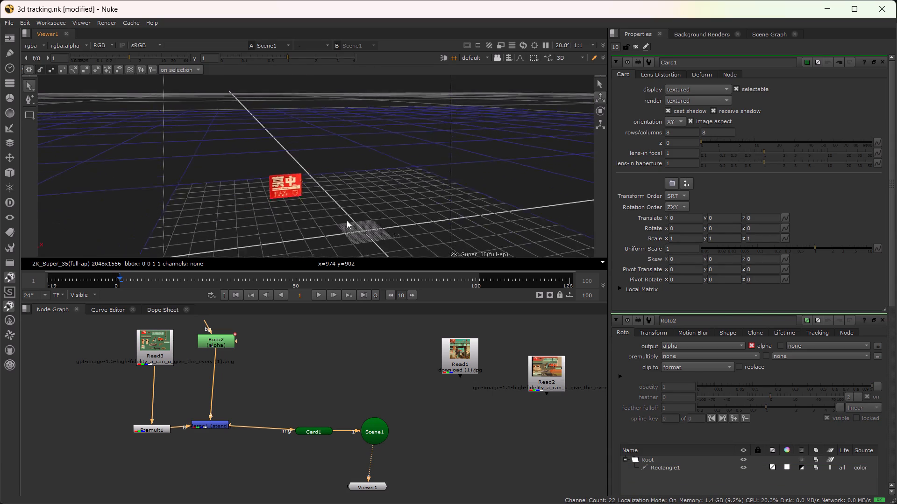
{"action": "left_click_drag", "start_coordinate": [347, 220], "coordinate": [352, 210], "text": "alt"}
{"action": "scroll", "coordinate": [352, 210], "scroll_direction": "up", "scroll_amount": 4}
{"action": "left_click_drag", "start_coordinate": [347, 213], "coordinate": [364, 168], "text": "alt"}
{"action": "scroll", "coordinate": [364, 167], "scroll_direction": "down", "scroll_amount": 3}
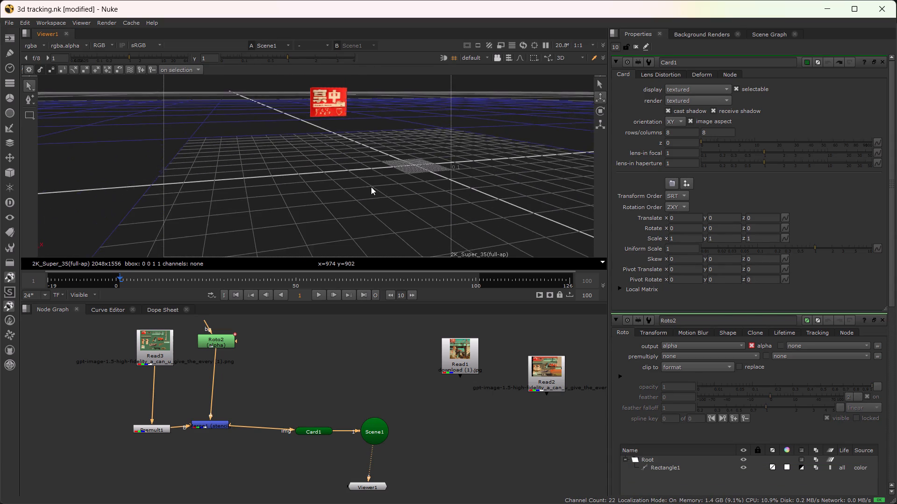
{"action": "left_click_drag", "start_coordinate": [371, 187], "coordinate": [334, 201], "text": "alt"}
{"action": "left_click_drag", "start_coordinate": [358, 204], "coordinate": [398, 161], "text": "ctrl"}
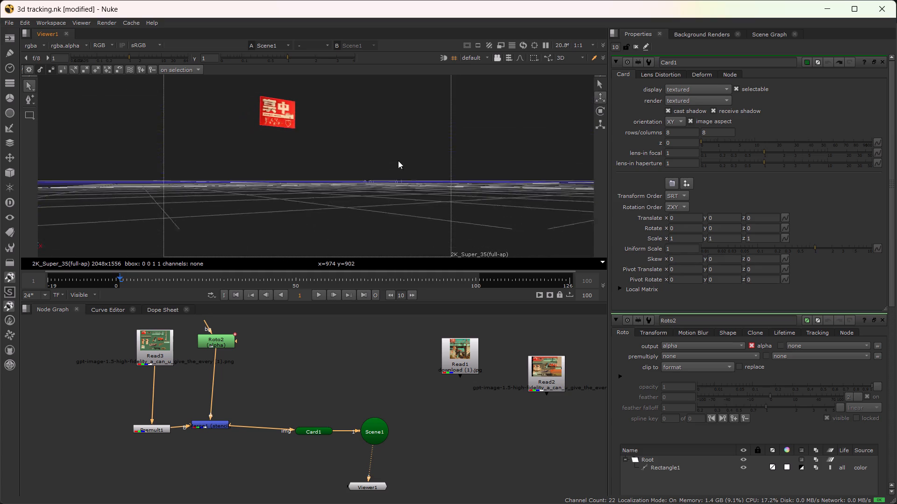
{"action": "left_click_drag", "start_coordinate": [398, 161], "coordinate": [391, 198], "text": "ctrl"}
Examine the Read1 street image and compare it with the Read2 element sheet.
{"action": "left_click", "coordinate": [457, 355]}
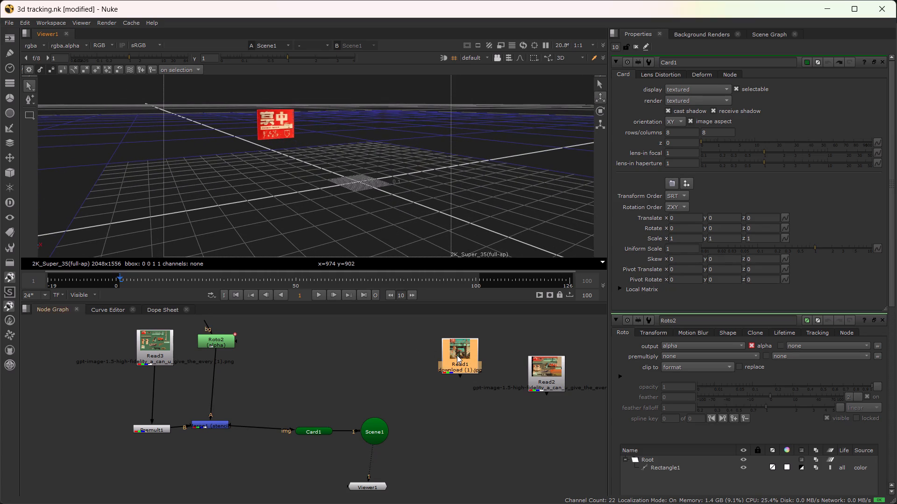
{"action": "type", "text": "`1"}
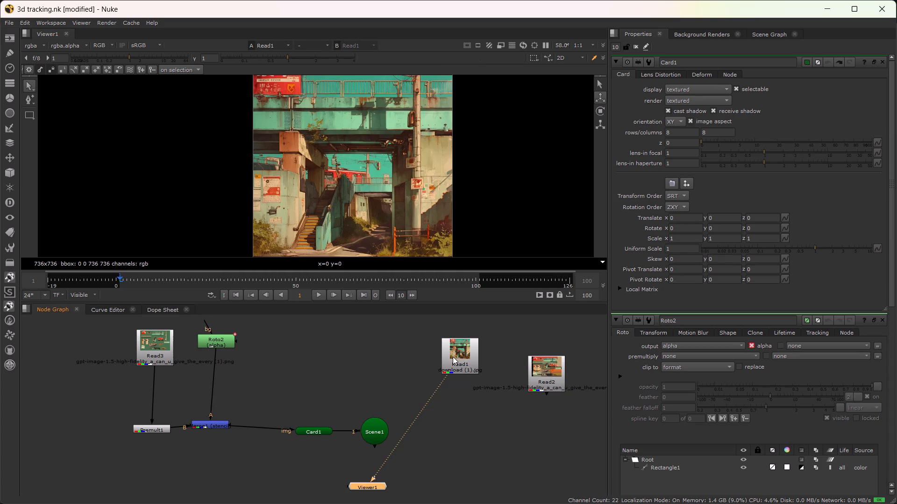
{"action": "left_click_drag", "start_coordinate": [370, 215], "coordinate": [395, 239], "text": "alt"}
{"action": "scroll", "coordinate": [395, 239], "scroll_direction": "down", "scroll_amount": 2}
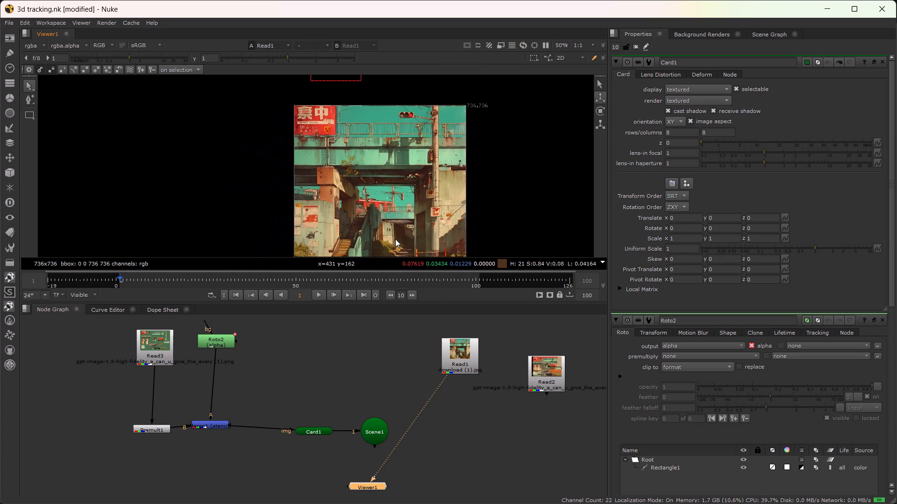
{"action": "left_click_drag", "start_coordinate": [399, 219], "coordinate": [414, 182], "text": "alt"}
{"action": "scroll", "coordinate": [414, 182], "scroll_direction": "up", "scroll_amount": 2}
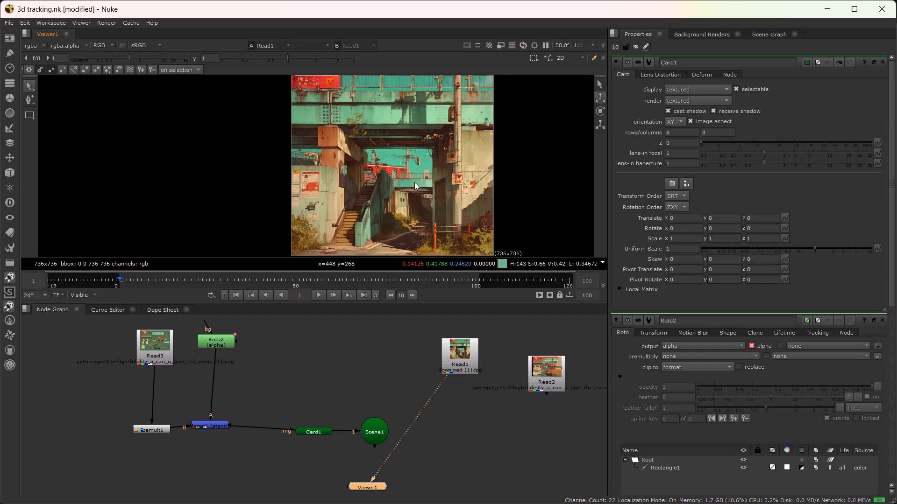
{"action": "left_click_drag", "start_coordinate": [412, 183], "coordinate": [381, 201], "text": "alt"}
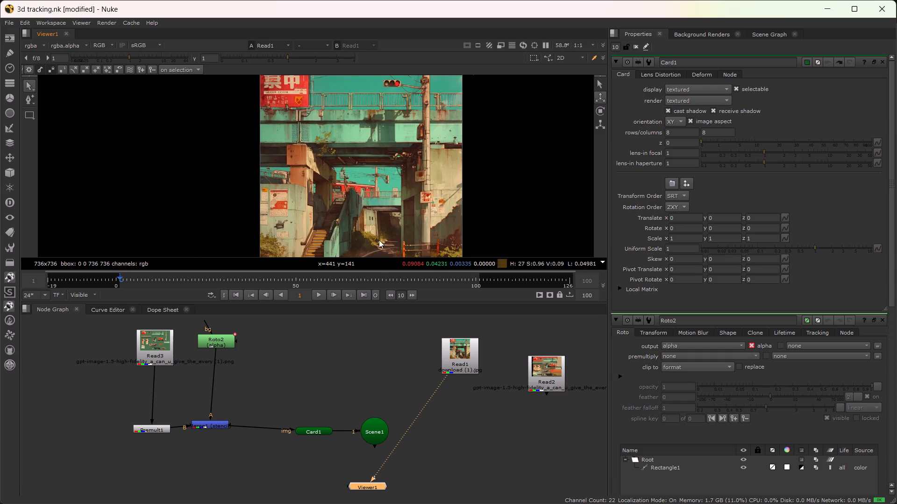
{"action": "left_click", "coordinate": [567, 372]}
{"action": "left_click", "coordinate": [552, 371]}
{"action": "key", "text": "1"}
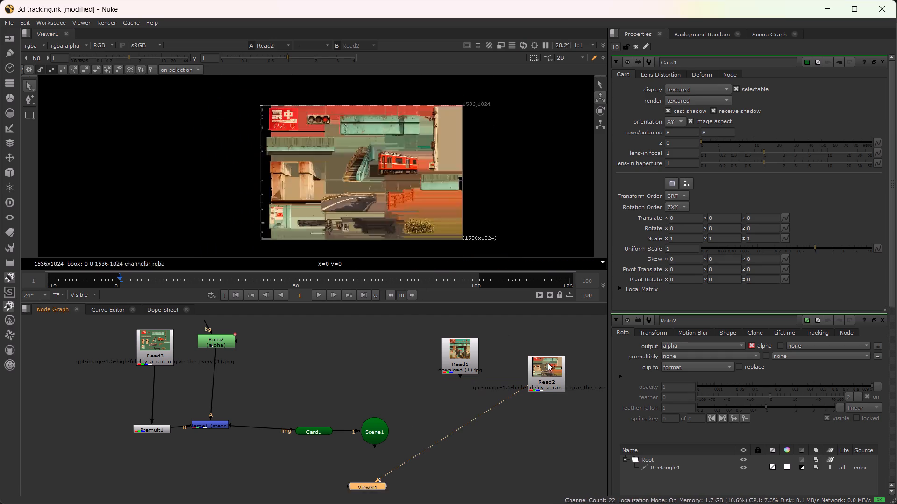
{"action": "left_click", "coordinate": [463, 358]}
{"action": "key", "text": "1"}
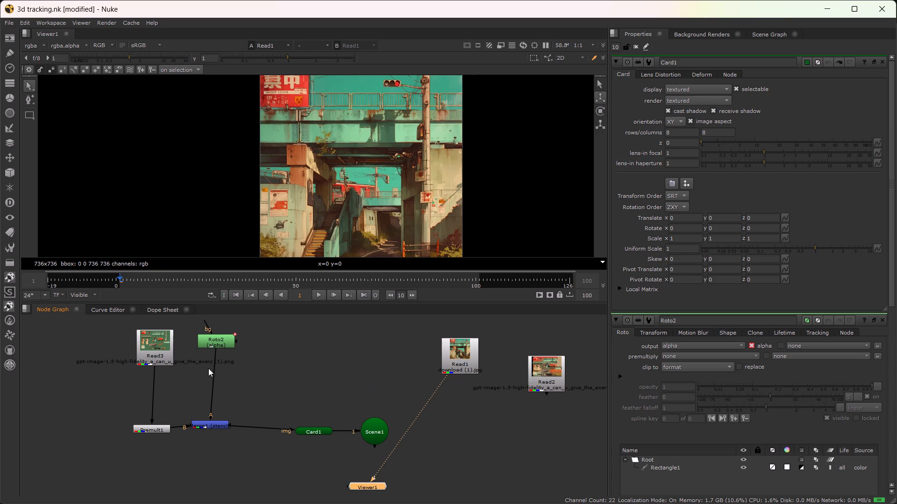
Add a Roto node to the Read3 sheet and draw a rectangle shape around the green railed bridge section.
{"action": "left_click", "coordinate": [157, 350]}
{"action": "key", "text": "1"}
{"action": "scroll", "coordinate": [297, 140], "scroll_direction": "up", "scroll_amount": 4}
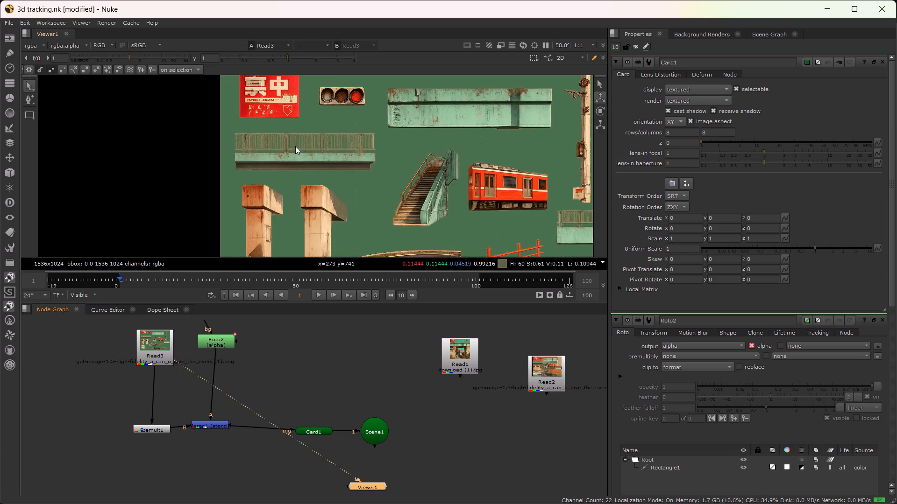
{"action": "scroll", "coordinate": [294, 157], "scroll_direction": "up", "scroll_amount": 6}
{"action": "scroll", "coordinate": [314, 168], "scroll_direction": "down", "scroll_amount": 4}
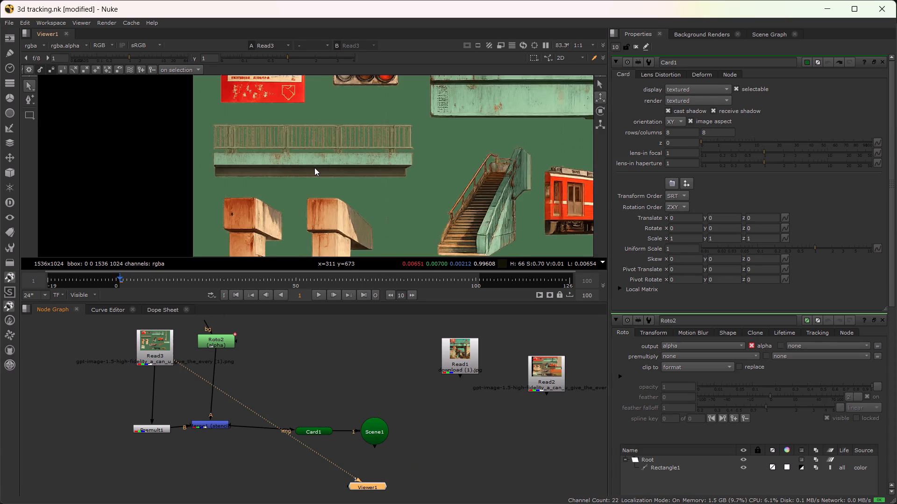
{"action": "scroll", "coordinate": [314, 168], "scroll_direction": "down", "scroll_amount": 1}
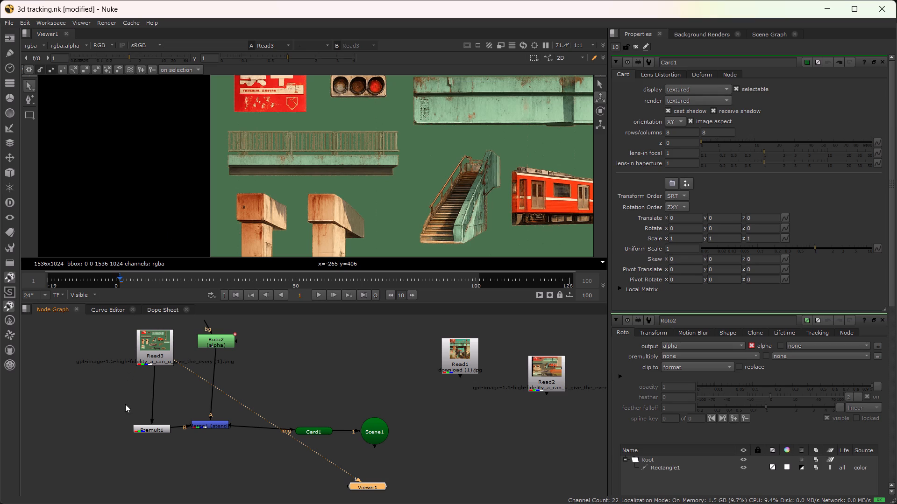
{"action": "left_click", "coordinate": [151, 352]}
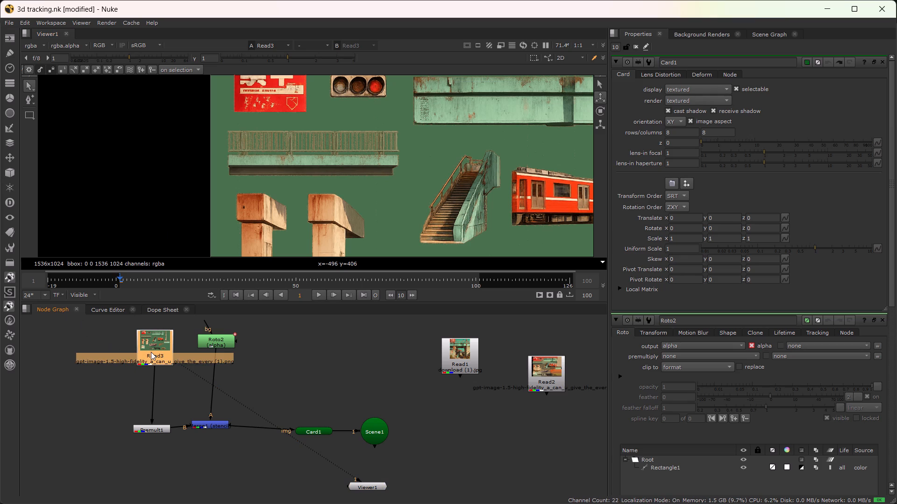
{"action": "key", "text": "o"}
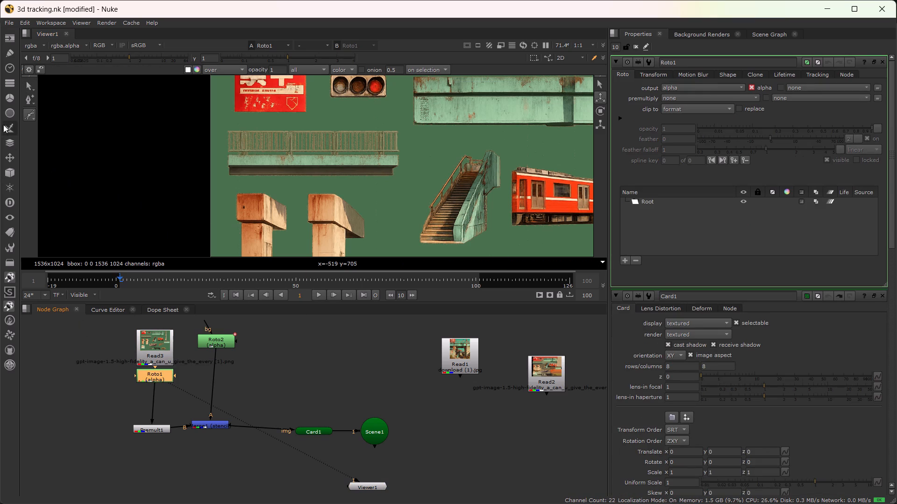
{"action": "left_click", "coordinate": [31, 119]}
{"action": "left_click", "coordinate": [30, 118]}
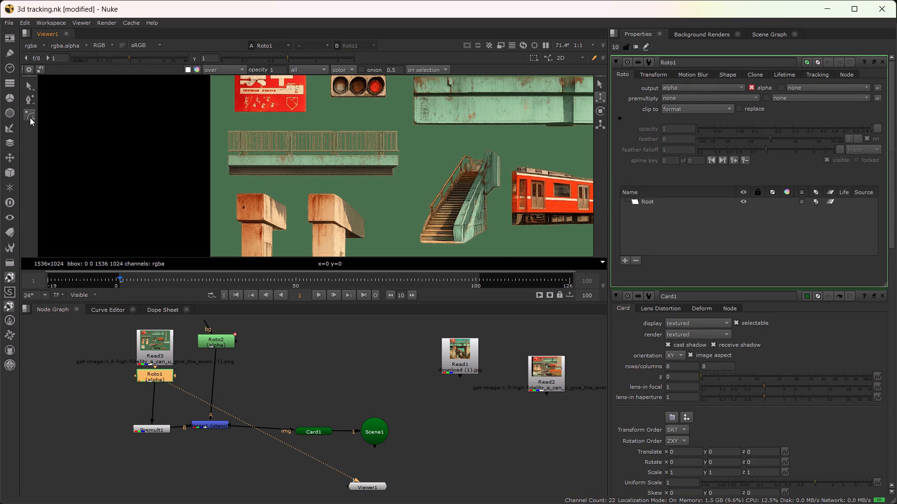
{"action": "right_click", "coordinate": [30, 118]}
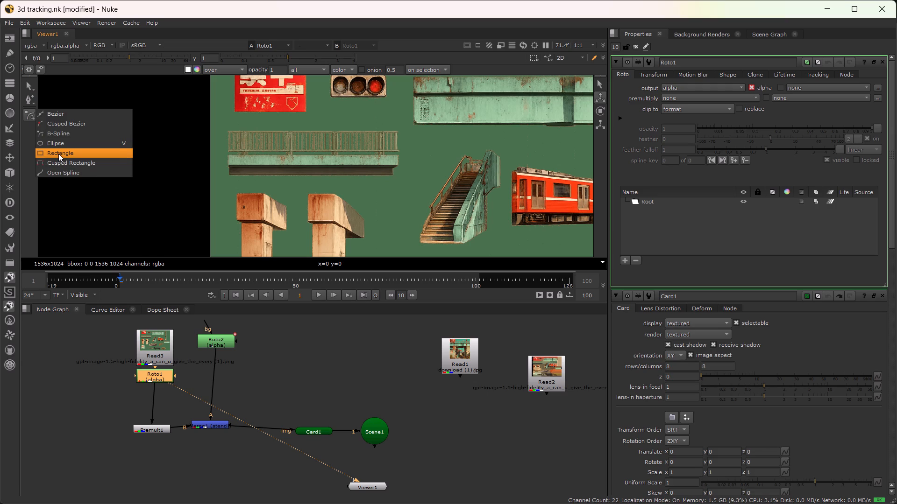
{"action": "left_click", "coordinate": [58, 154]}
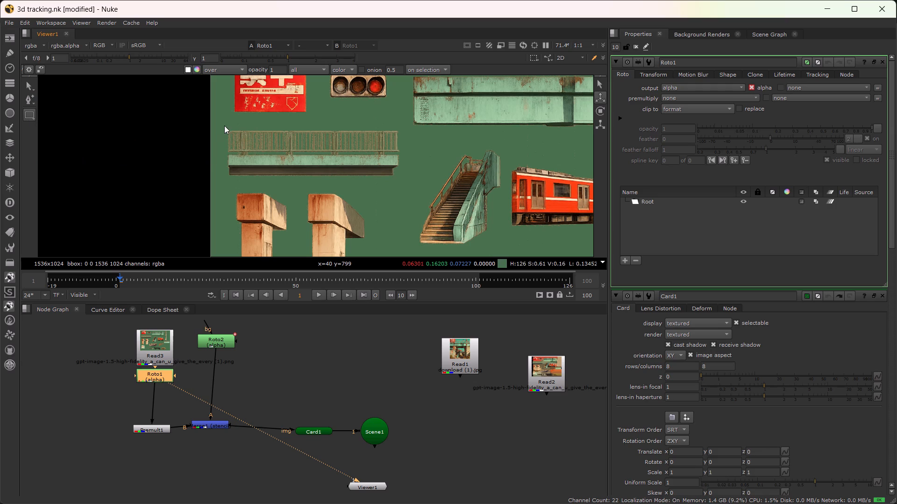
{"action": "left_click_drag", "start_coordinate": [224, 125], "coordinate": [395, 188]}
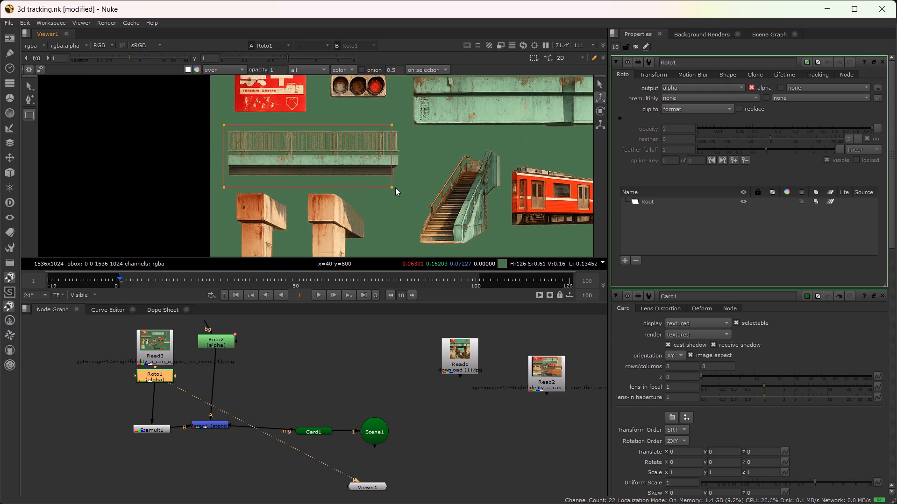
{"action": "left_click_drag", "start_coordinate": [395, 188], "coordinate": [403, 187]}
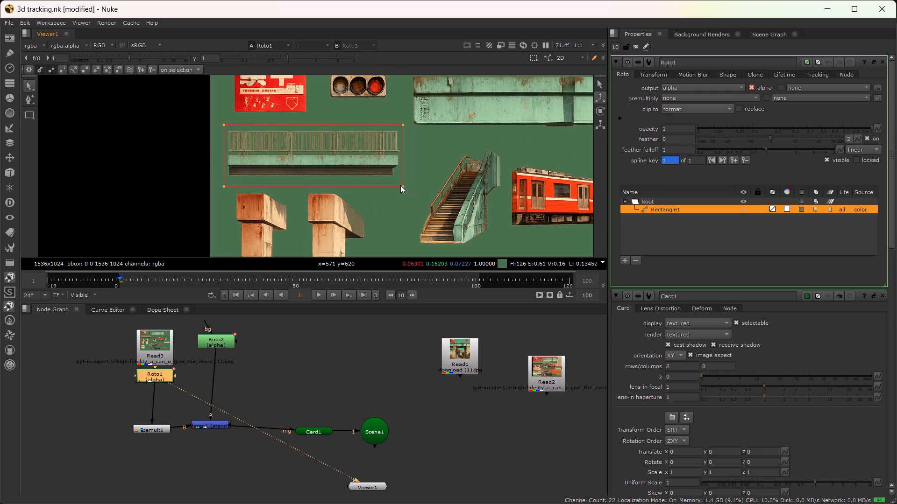
Detach Roto1 from between Read3 and Premult1 and connect its output to the merge node as input A2.
{"action": "left_click_drag", "start_coordinate": [149, 374], "coordinate": [273, 369]}
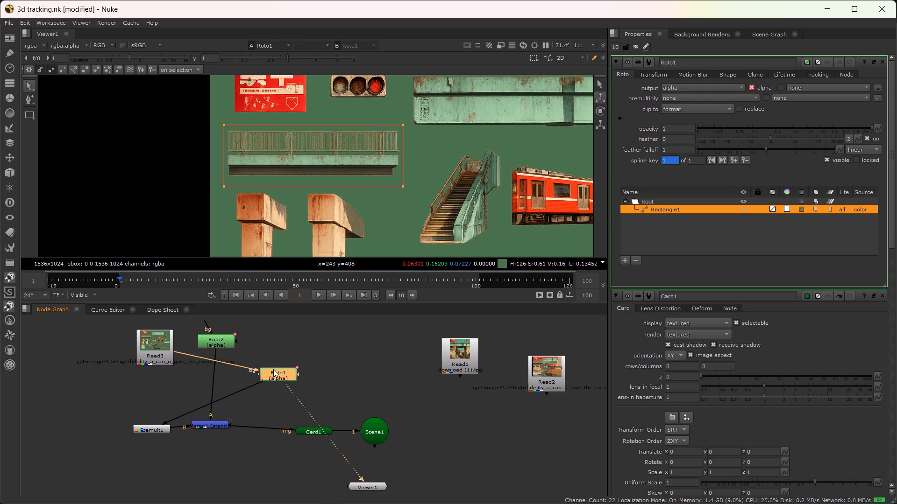
{"action": "left_click_drag", "start_coordinate": [273, 369], "coordinate": [150, 388]}
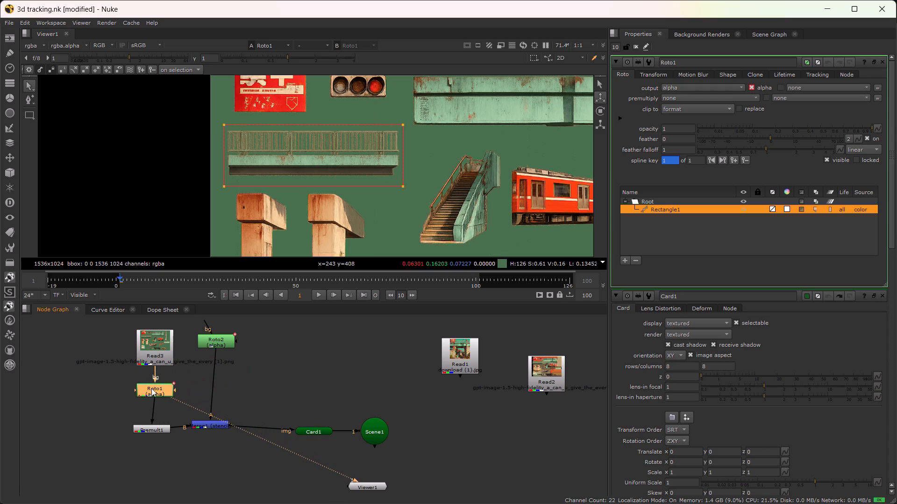
{"action": "left_click_drag", "start_coordinate": [174, 390], "coordinate": [199, 416]}
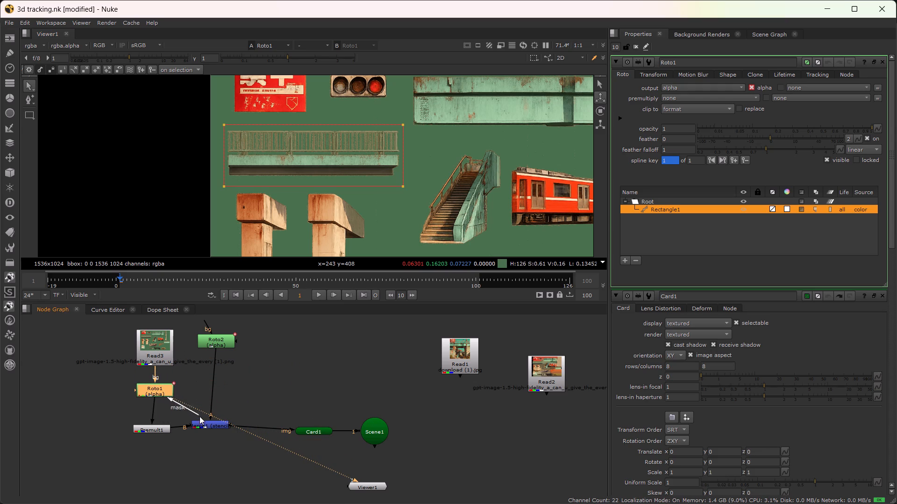
{"action": "left_click_drag", "start_coordinate": [199, 416], "coordinate": [203, 424]}
{"action": "left_click_drag", "start_coordinate": [175, 390], "coordinate": [206, 426]}
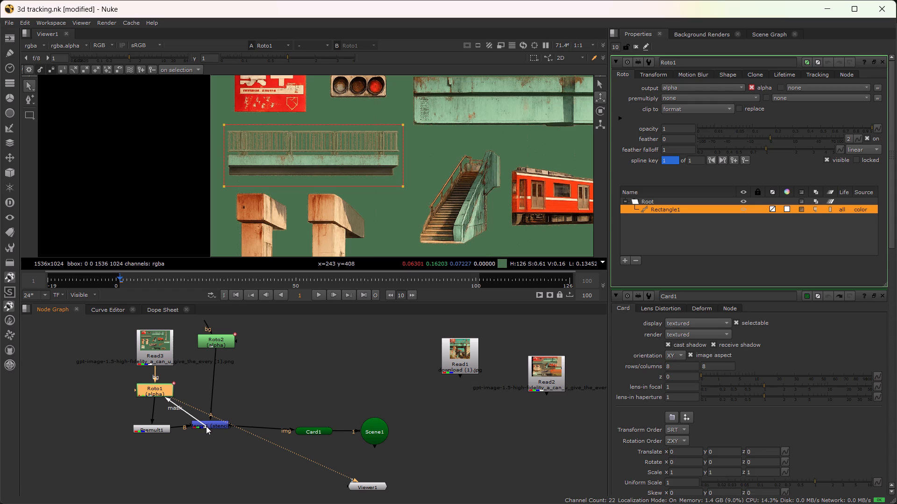
{"action": "left_click_drag", "start_coordinate": [157, 391], "coordinate": [169, 393]}
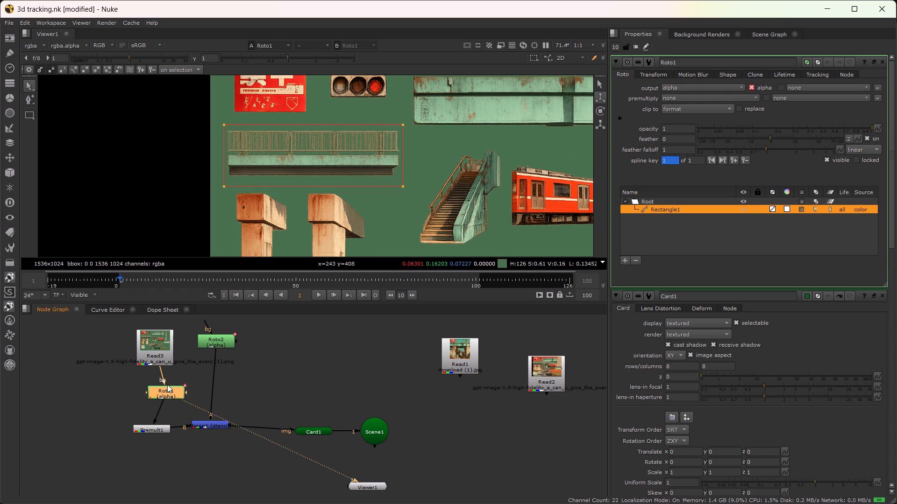
{"action": "left_click_drag", "start_coordinate": [157, 384], "coordinate": [208, 395]}
{"action": "left_click_drag", "start_coordinate": [171, 391], "coordinate": [269, 380]}
{"action": "left_click_drag", "start_coordinate": [263, 390], "coordinate": [220, 424]}
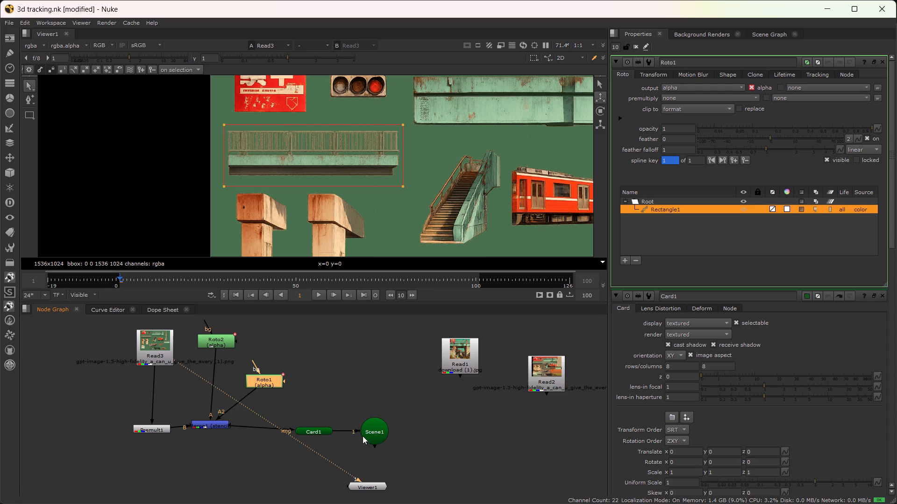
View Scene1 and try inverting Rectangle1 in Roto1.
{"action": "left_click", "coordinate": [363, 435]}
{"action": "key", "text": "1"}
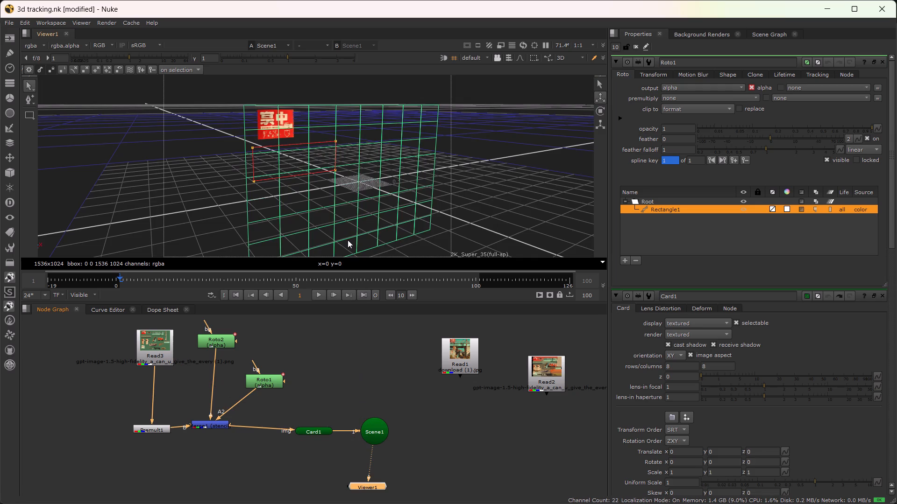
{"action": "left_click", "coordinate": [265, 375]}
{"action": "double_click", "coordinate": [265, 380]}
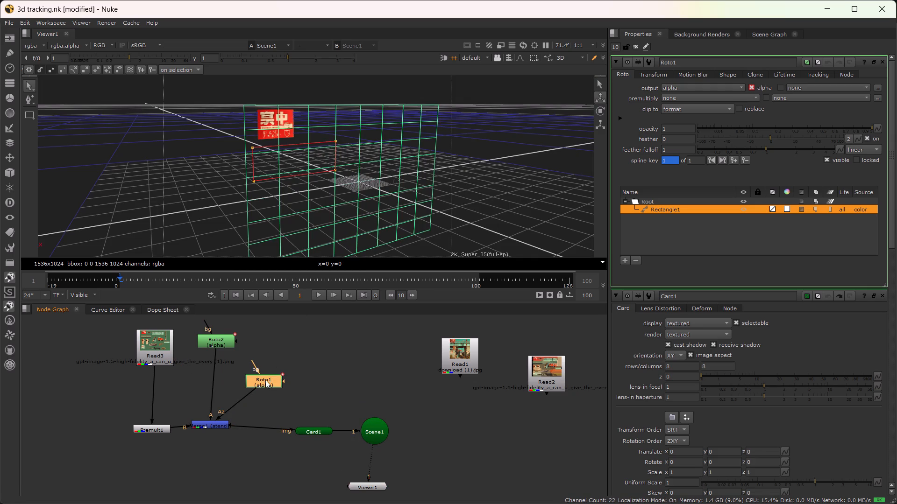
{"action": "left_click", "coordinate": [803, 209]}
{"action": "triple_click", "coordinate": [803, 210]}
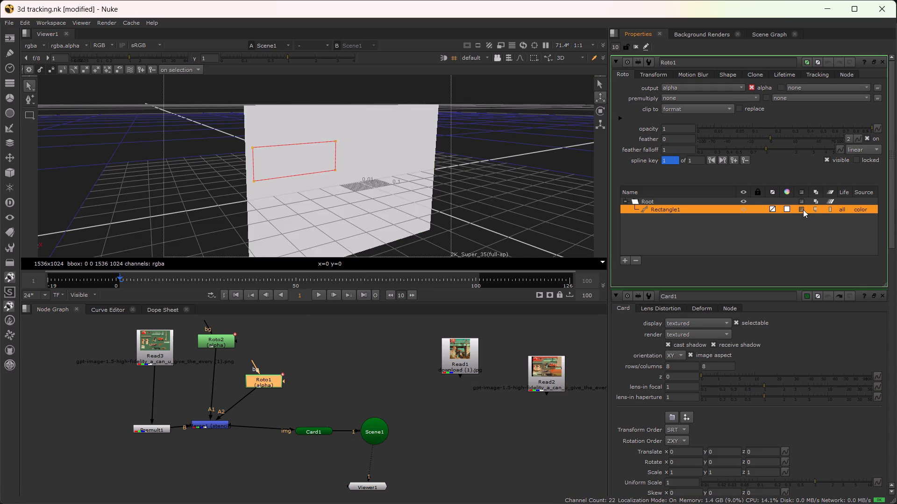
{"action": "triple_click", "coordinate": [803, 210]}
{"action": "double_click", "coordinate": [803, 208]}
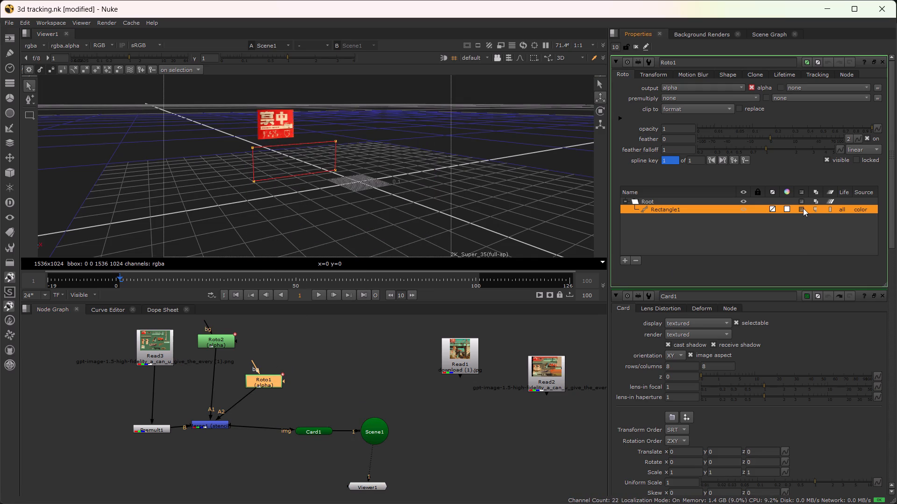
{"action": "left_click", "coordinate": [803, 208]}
Reposition the Roto1 node beside Roto2 in the node graph.
{"action": "left_click_drag", "start_coordinate": [263, 380], "coordinate": [299, 361]}
{"action": "left_click_drag", "start_coordinate": [304, 354], "coordinate": [298, 345]}
{"action": "left_click_drag", "start_coordinate": [300, 370], "coordinate": [298, 360]}
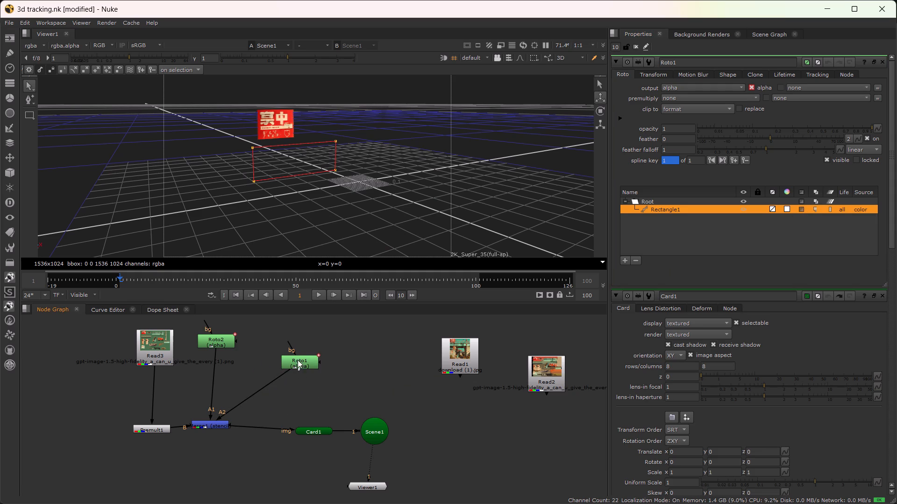
{"action": "left_click_drag", "start_coordinate": [298, 360], "coordinate": [296, 356]}
{"action": "left_click_drag", "start_coordinate": [304, 364], "coordinate": [292, 336]}
{"action": "left_click_drag", "start_coordinate": [292, 336], "coordinate": [284, 352]}
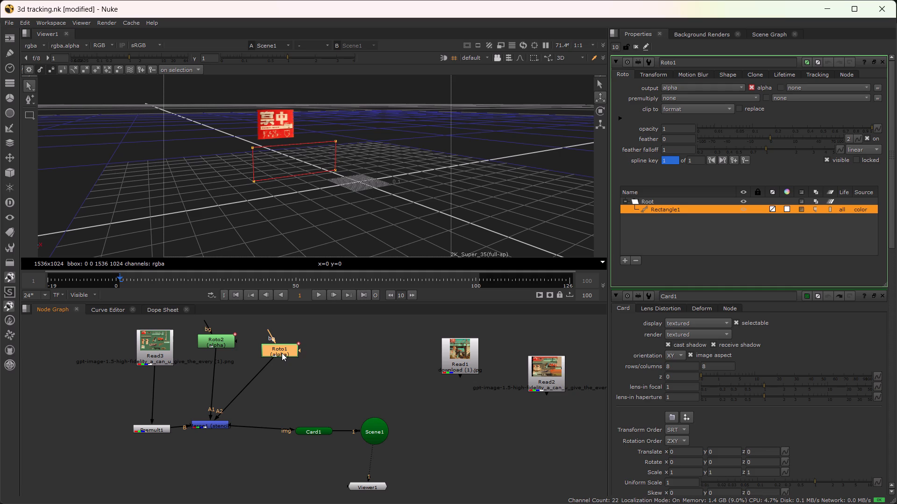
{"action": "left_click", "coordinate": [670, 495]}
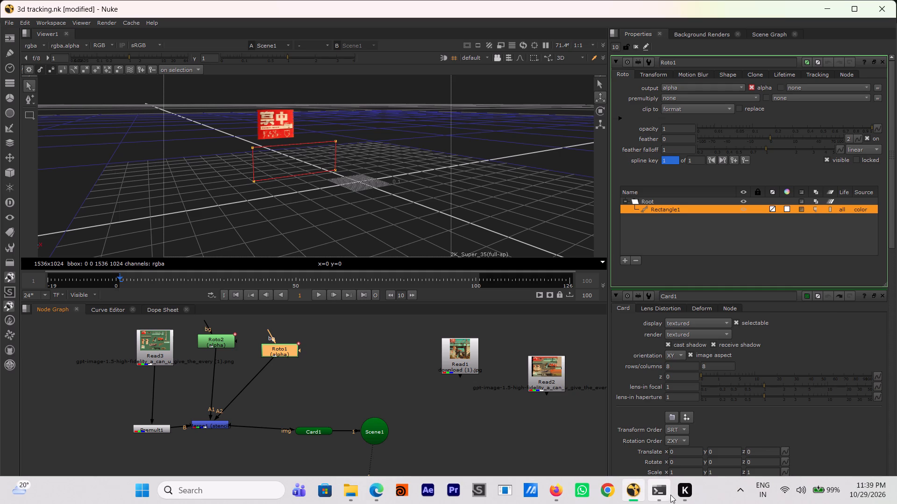